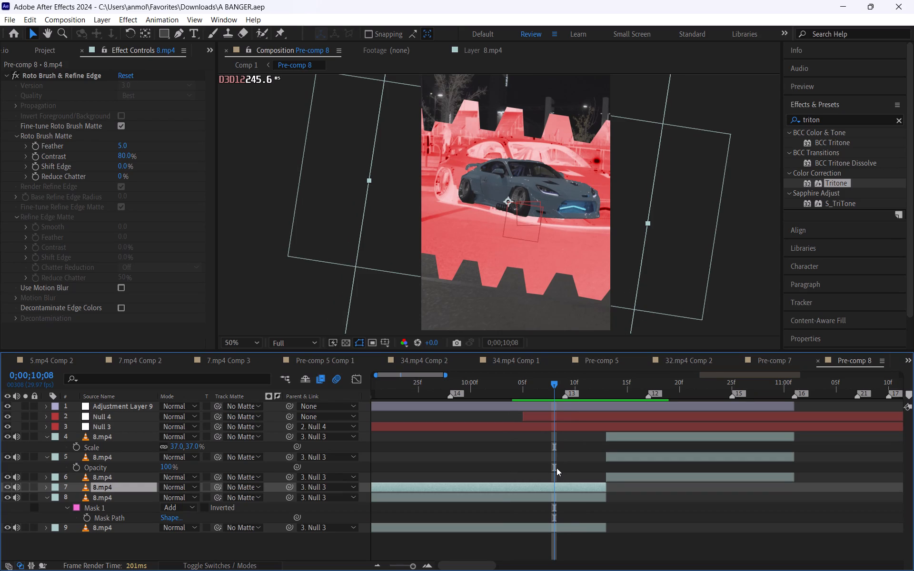
Save the A BANGER project.
key("ctrl+s")
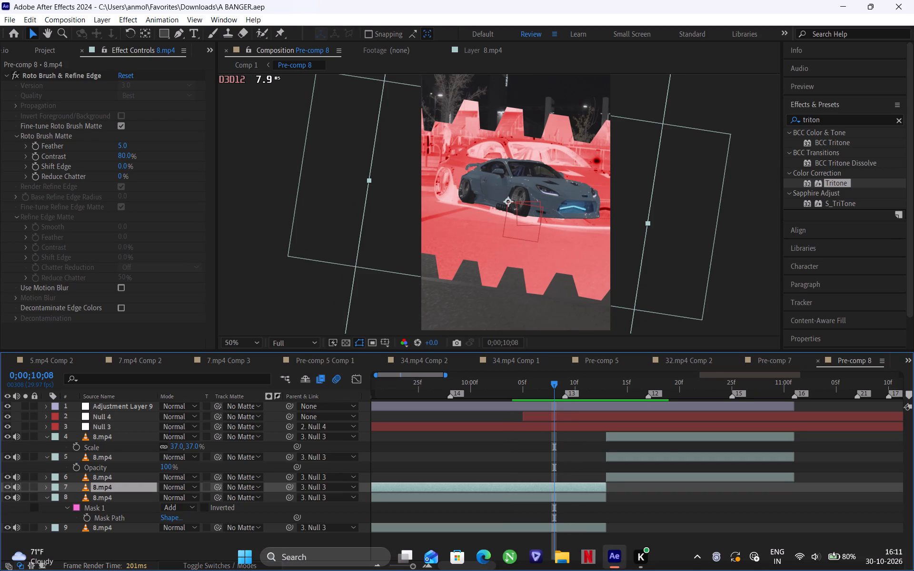
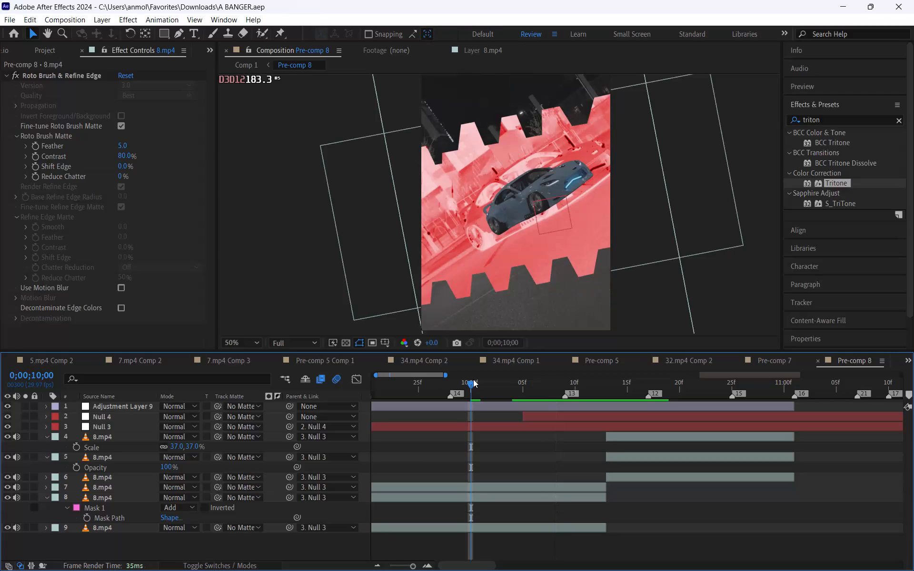
Examine the car animation and its red masked overlay in Pre-comp 8 between about 0;00;09;24 and 0;00;10;11.
left_click_drag(474, 382, 488, 390)
left_click_drag(491, 389, 491, 397)
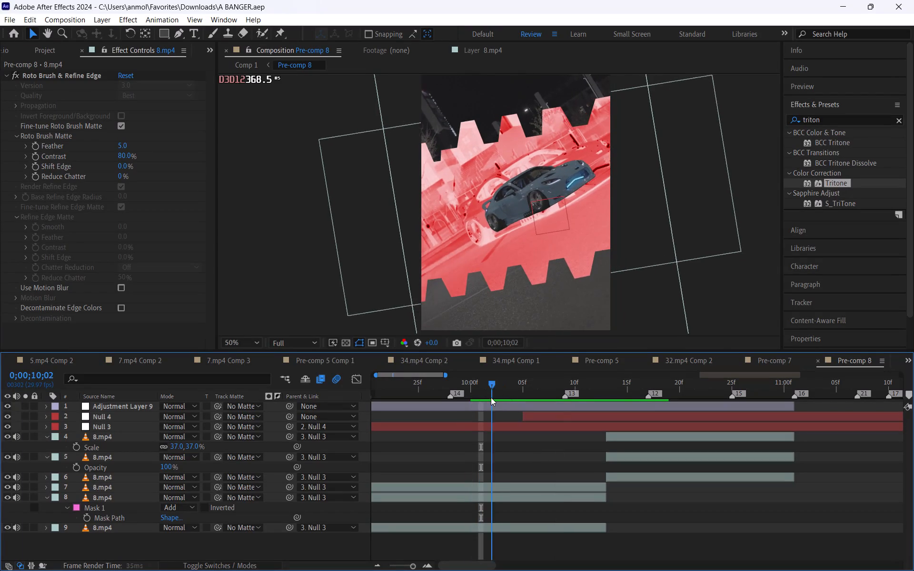
left_click_drag(491, 397, 416, 384)
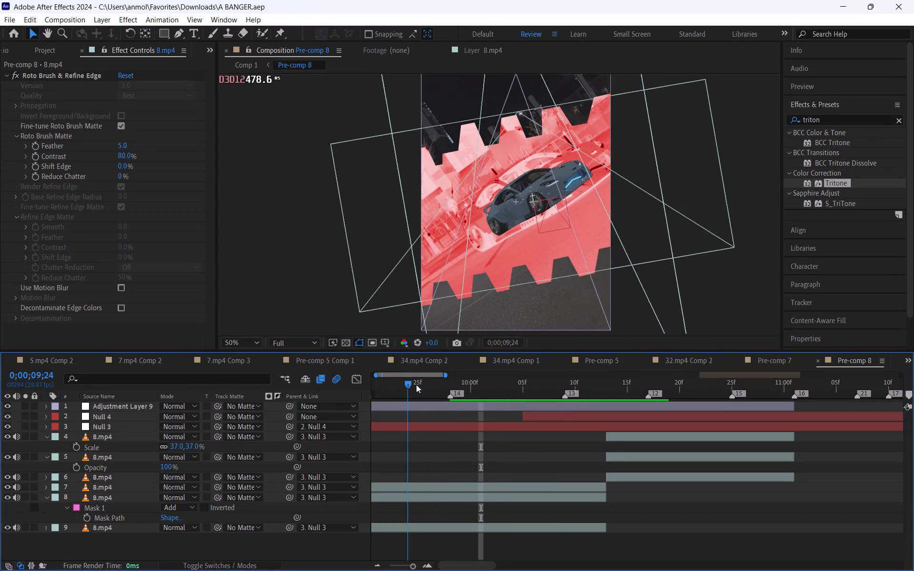
left_click_drag(416, 384, 454, 400)
left_click_drag(451, 384, 468, 392)
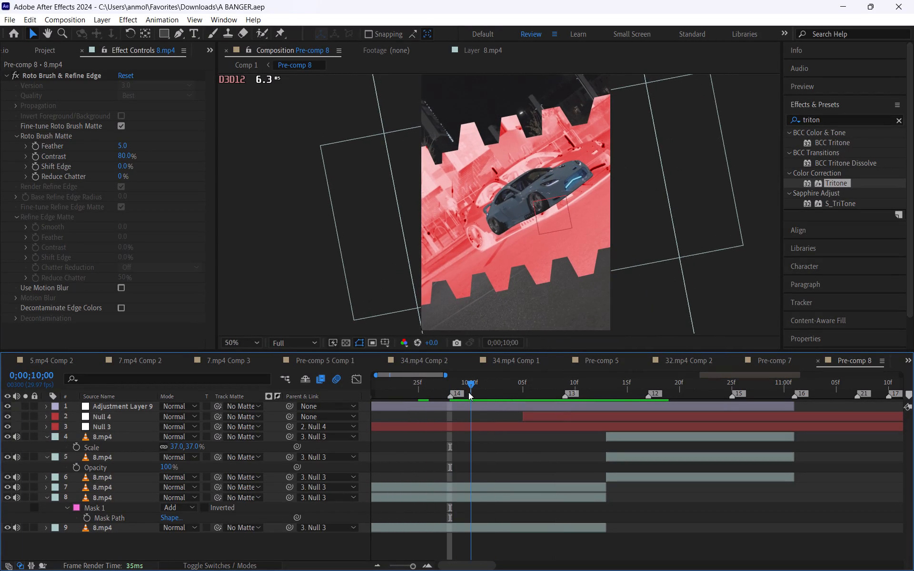
left_click_drag(468, 392, 539, 450)
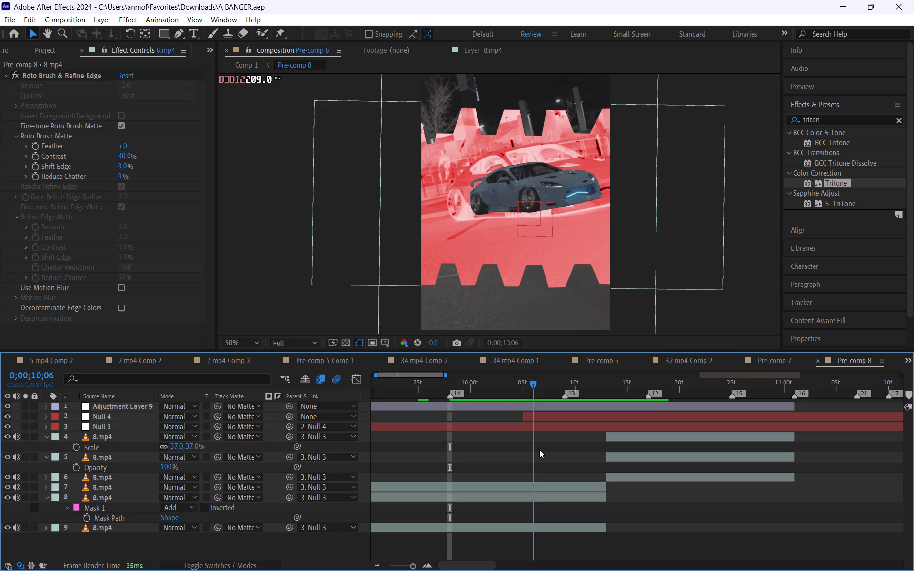
left_click_drag(539, 450, 584, 471)
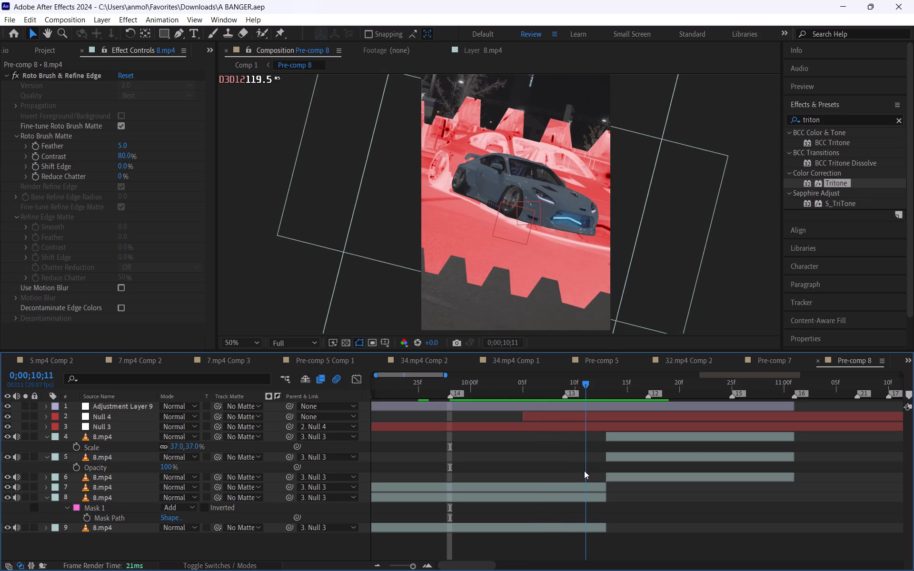
left_click_drag(584, 471, 559, 468)
Reveal the keyframed properties of Null 3 and Null 4.
left_click(566, 429)
key("u")
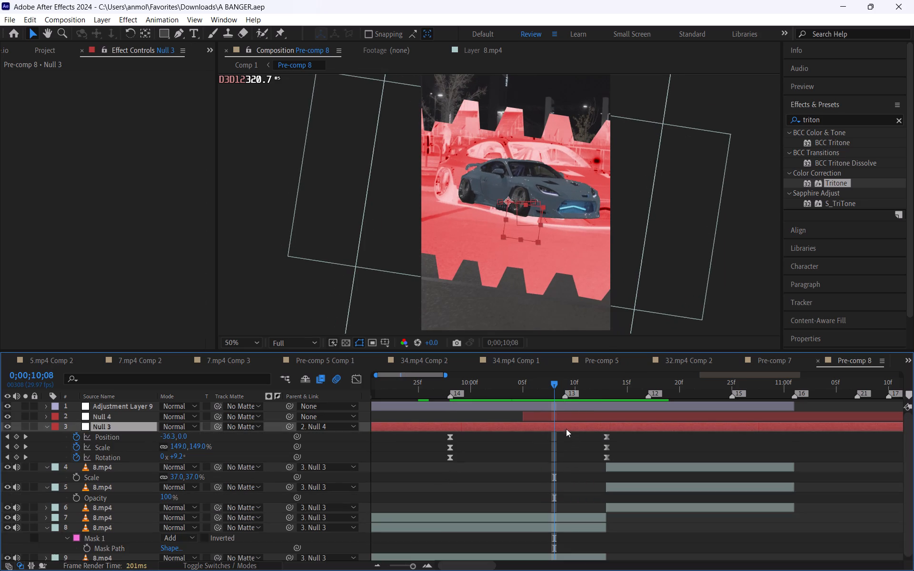
left_click(575, 421)
left_click(576, 417)
key("u")
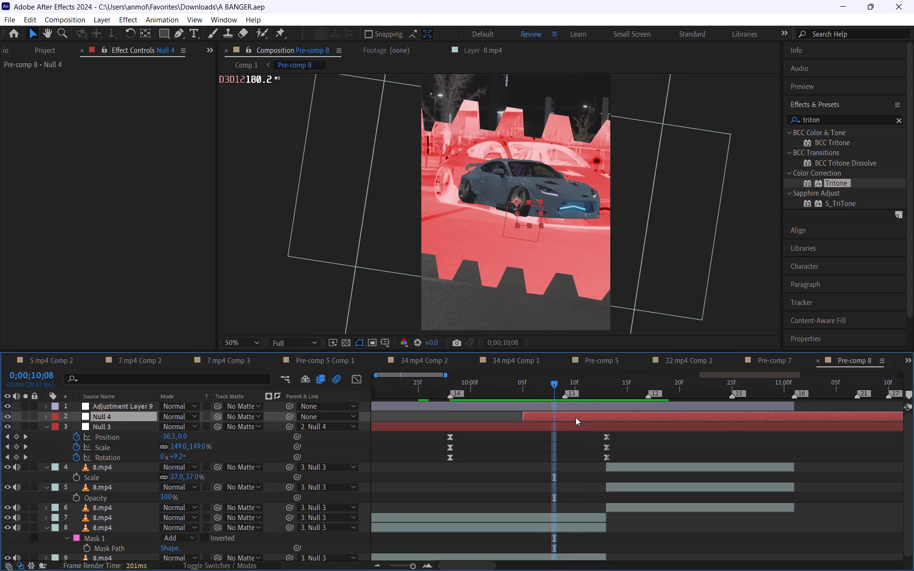
Examine how the shot moves against the Null 3 and Null 4 keyframes, ending at 0;00;09;28.
scroll(563, 386, "down", 1)
left_click_drag(554, 384, 562, 389)
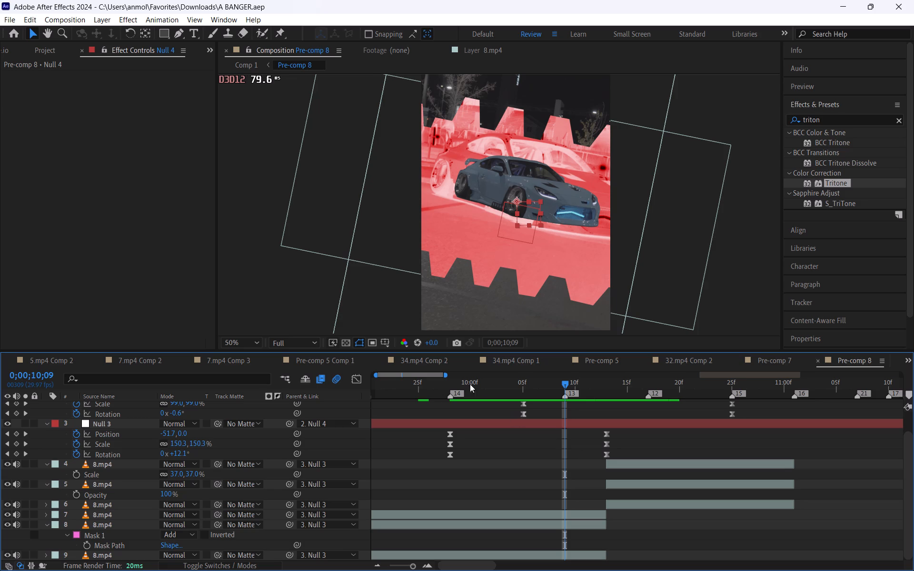
left_click_drag(460, 380, 502, 394)
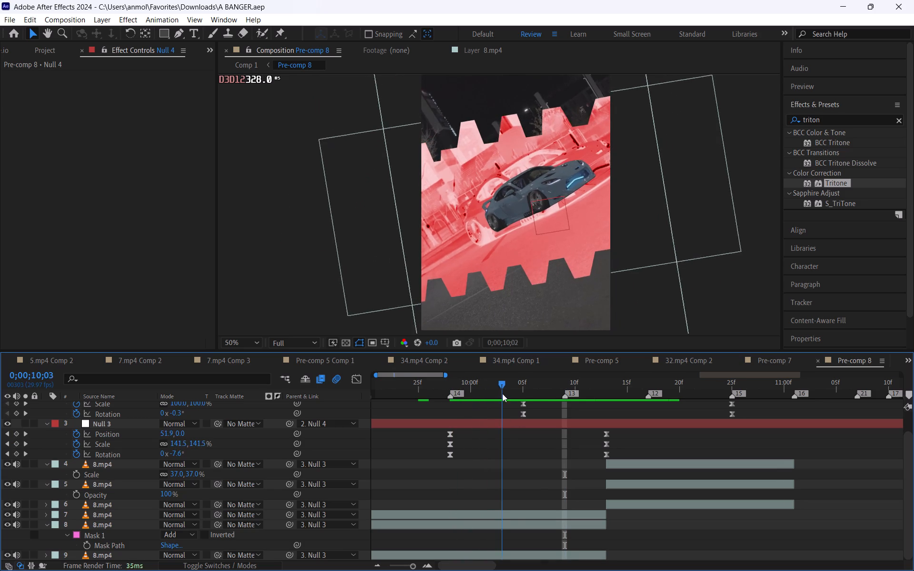
left_click_drag(502, 394, 519, 409)
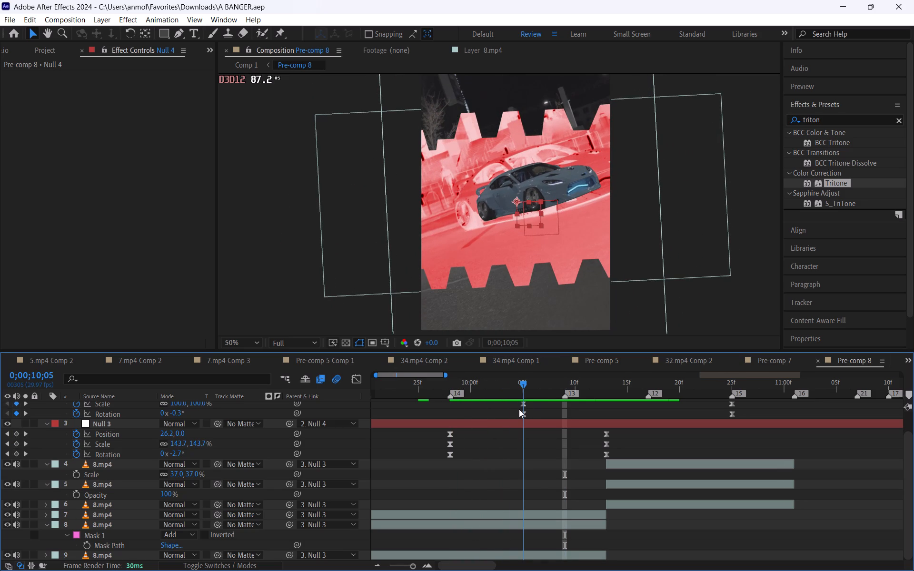
left_click_drag(519, 409, 451, 413)
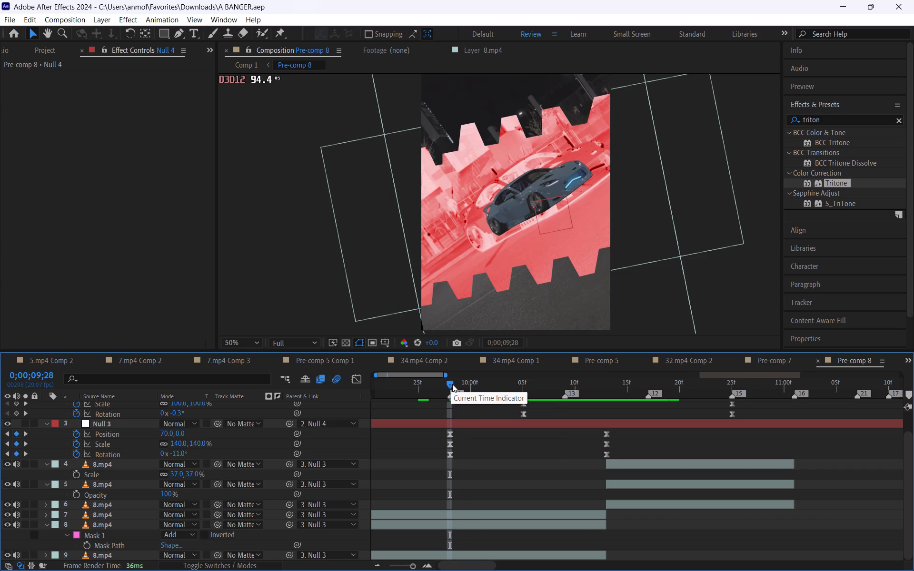
left_click_drag(453, 384, 453, 385)
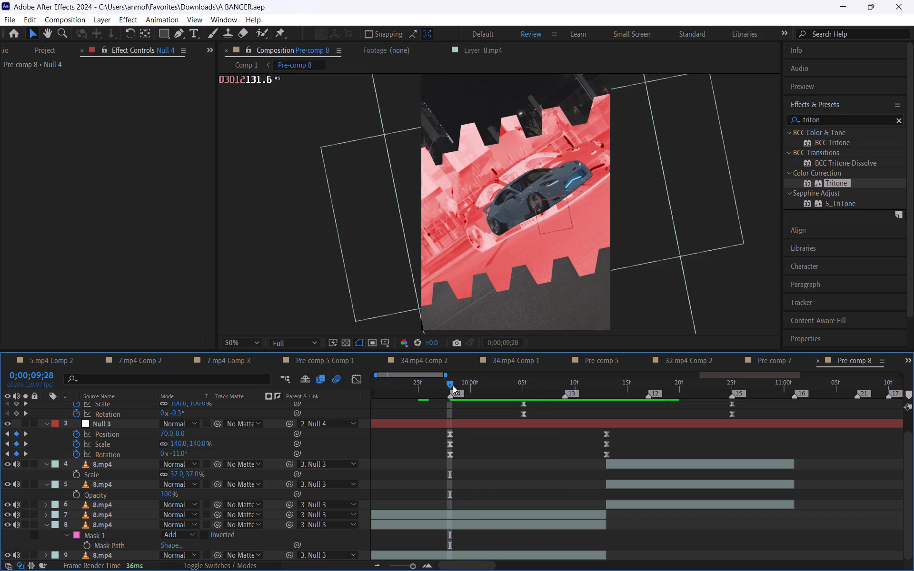
left_click_drag(453, 385, 581, 452)
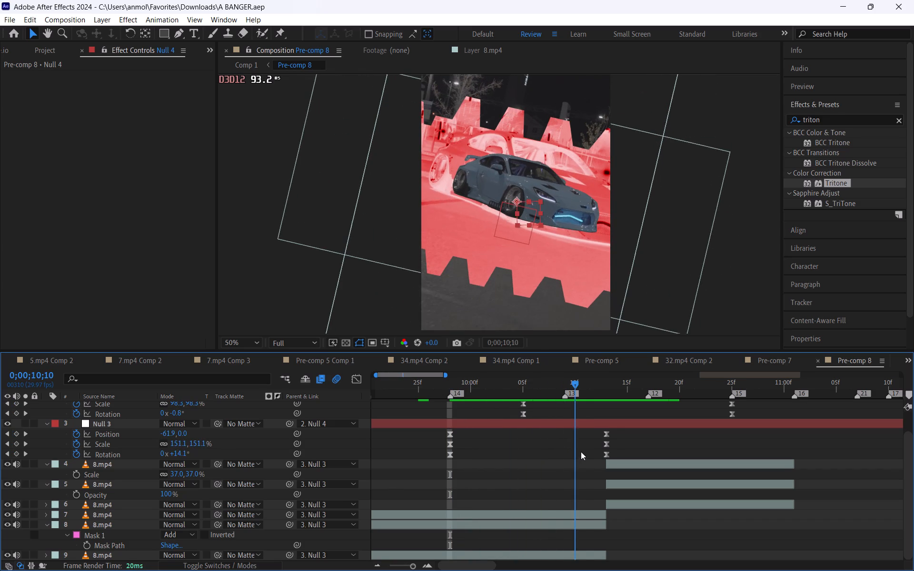
left_click_drag(581, 452, 569, 469)
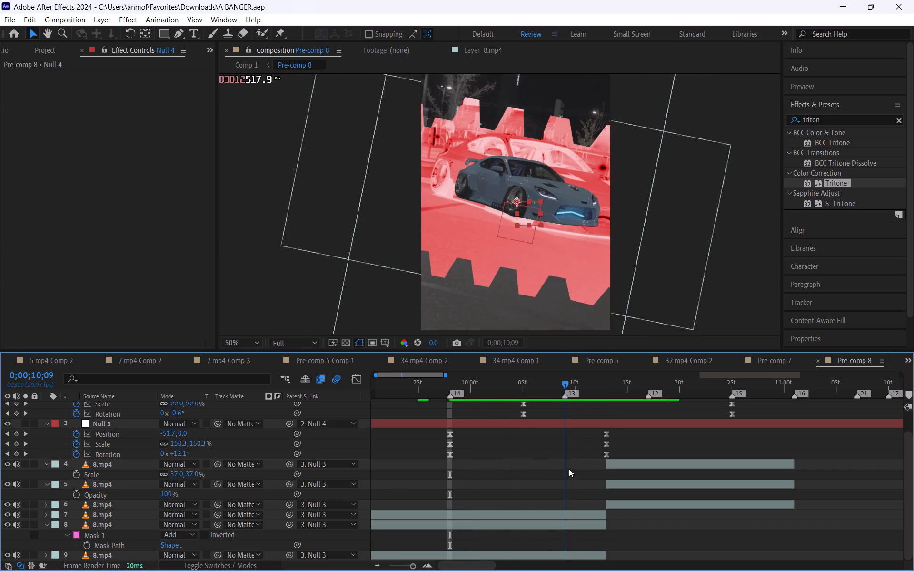
left_click_drag(569, 469, 457, 423)
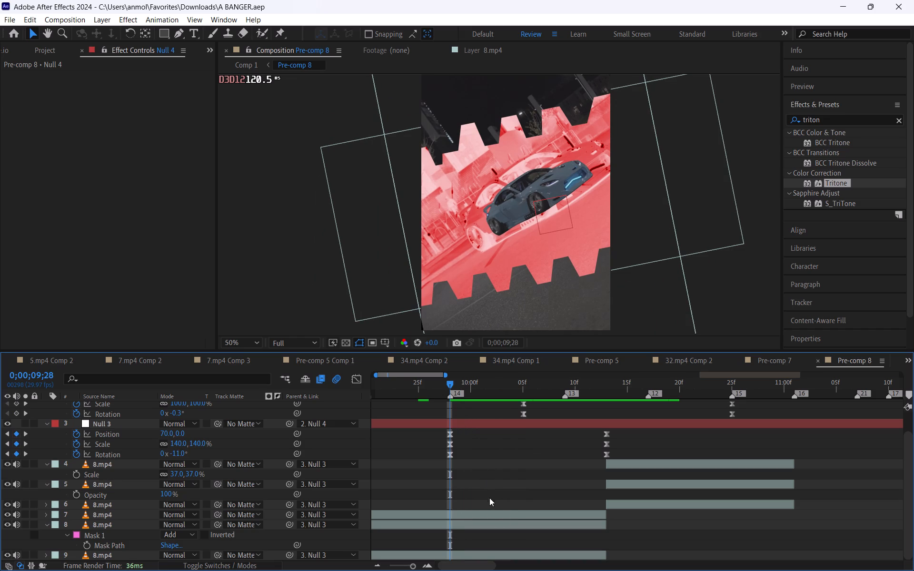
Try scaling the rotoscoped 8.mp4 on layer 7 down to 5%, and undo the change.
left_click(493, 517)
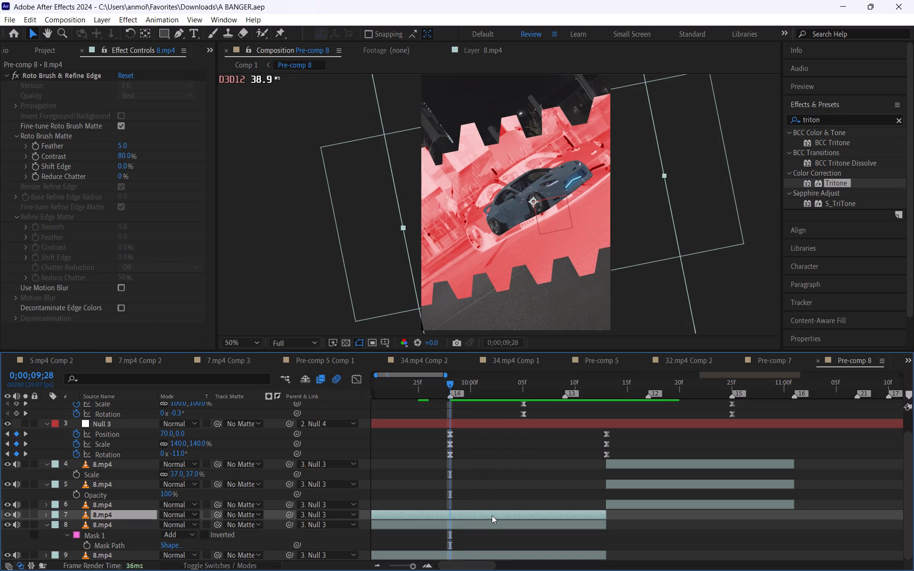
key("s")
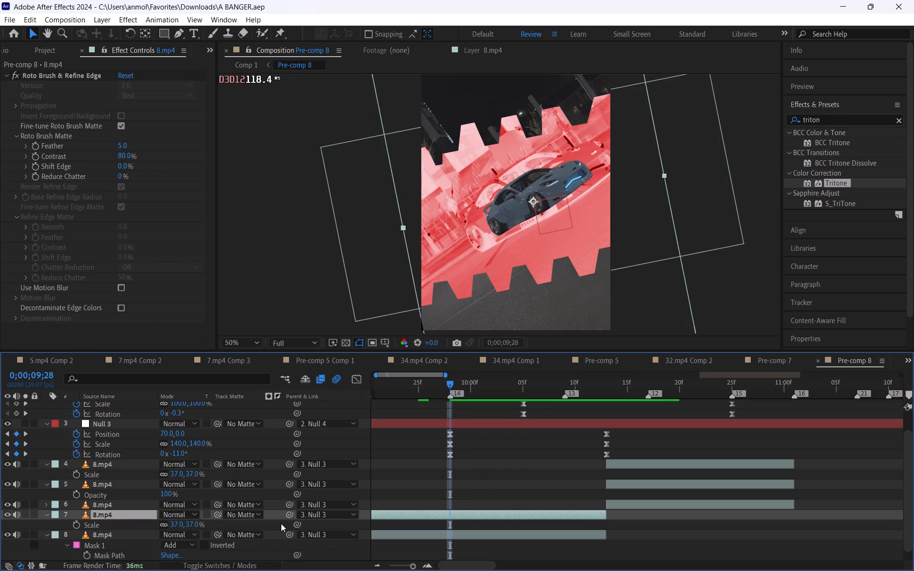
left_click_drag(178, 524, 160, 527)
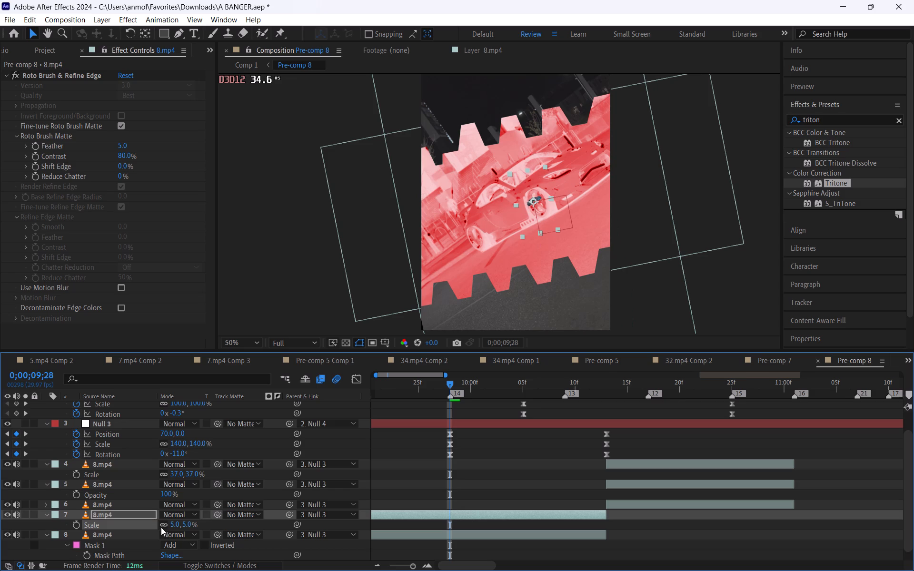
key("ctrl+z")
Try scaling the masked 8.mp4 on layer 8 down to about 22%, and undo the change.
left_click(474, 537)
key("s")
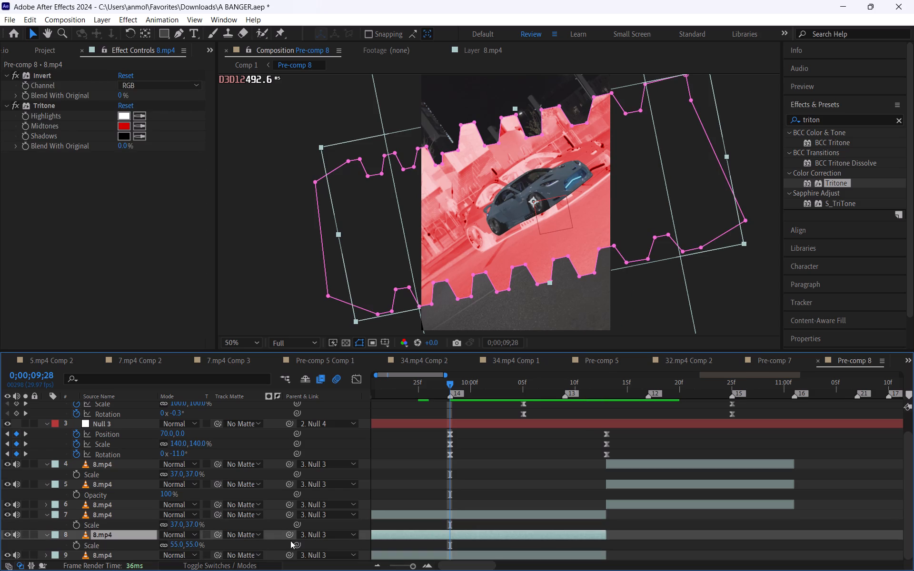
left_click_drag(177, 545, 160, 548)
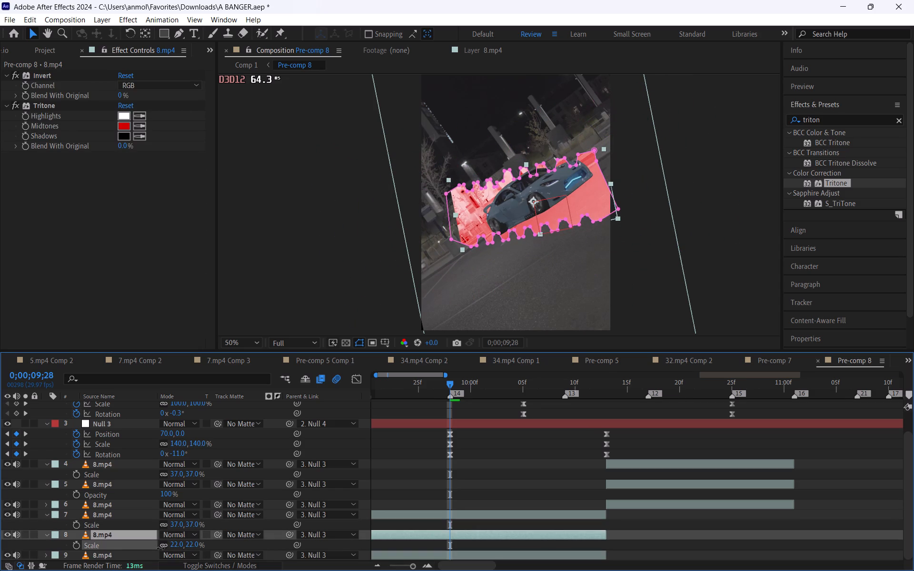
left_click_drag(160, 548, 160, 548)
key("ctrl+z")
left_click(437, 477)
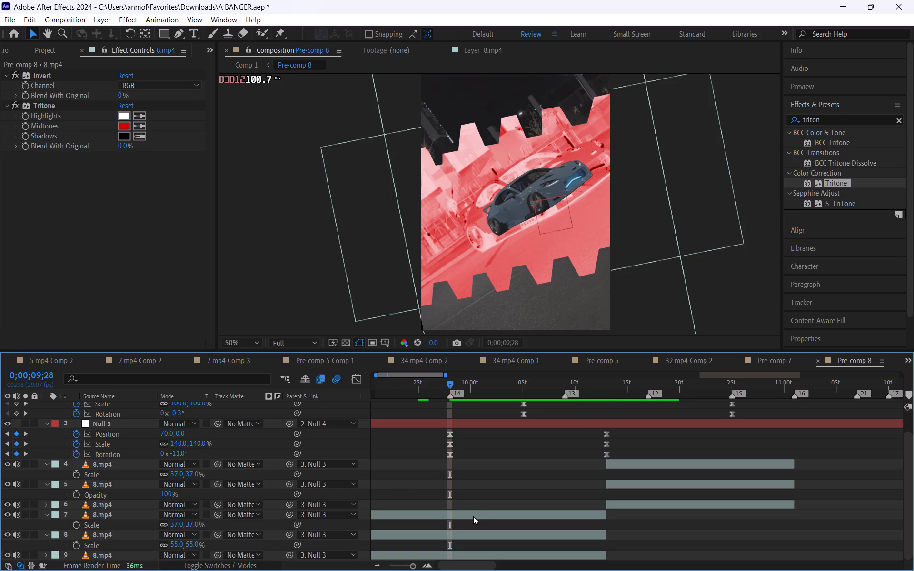
At 0;00;09;28, select the lower jagged-edge points of layer 8's mask and move them up to the base of the car.
left_click(451, 535)
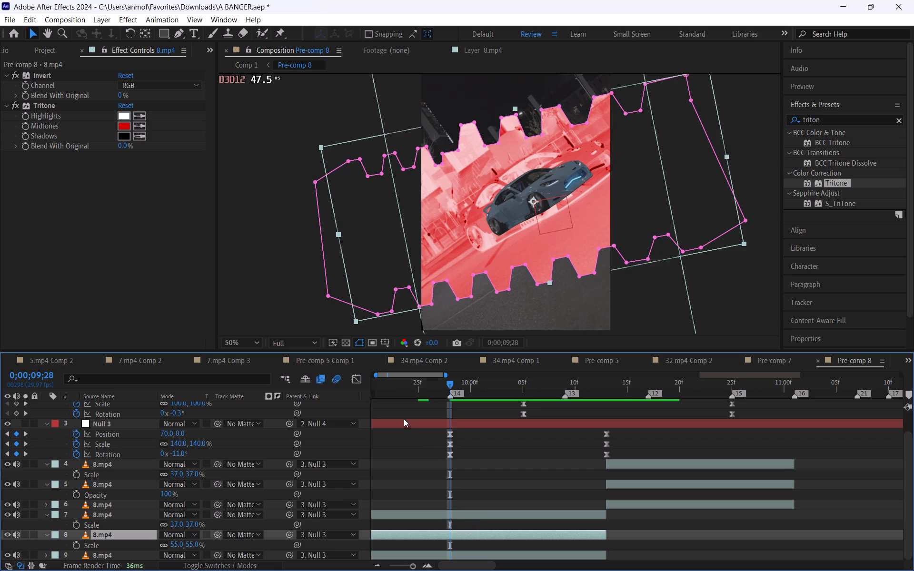
left_click_drag(306, 283, 311, 285)
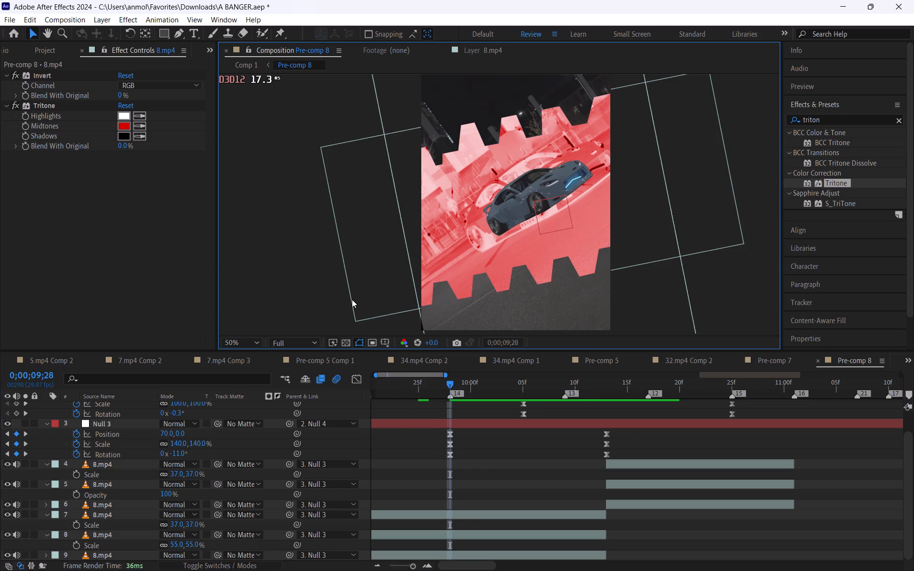
left_click(364, 294)
left_click(335, 298)
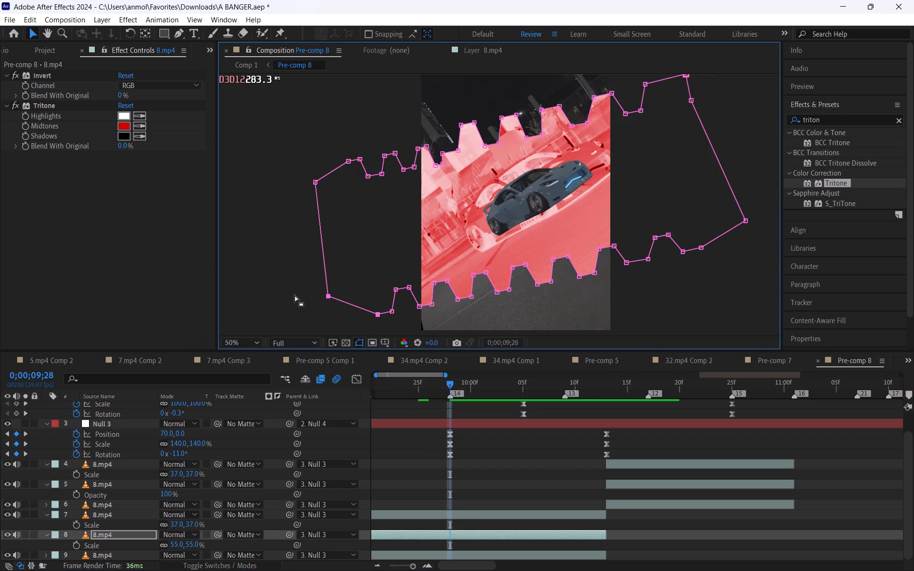
left_click_drag(292, 289, 769, 206)
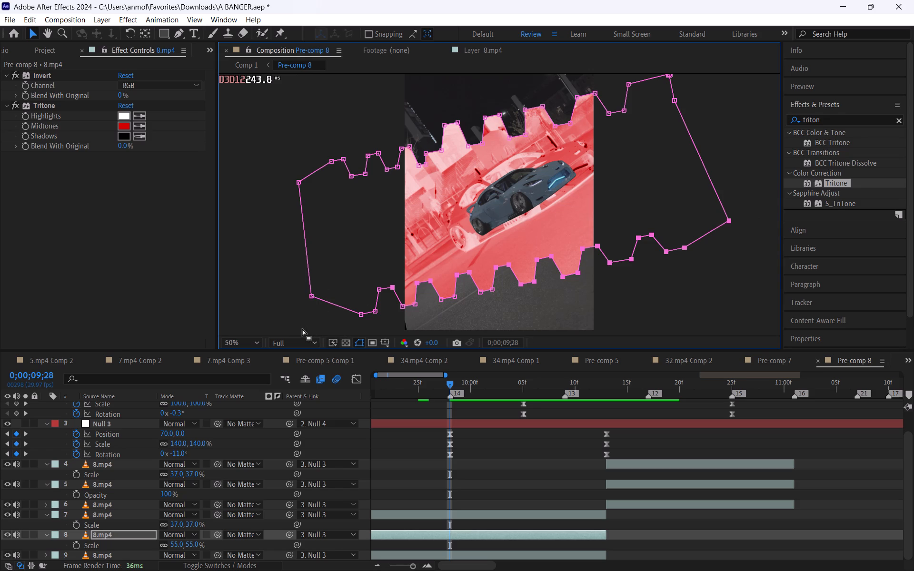
left_click_drag(298, 331, 762, 204)
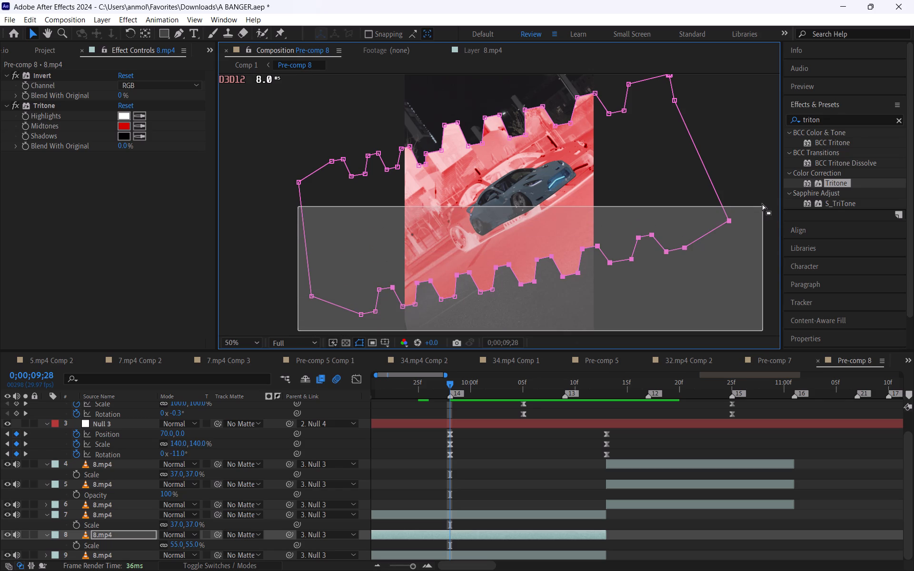
left_click_drag(762, 204, 762, 202)
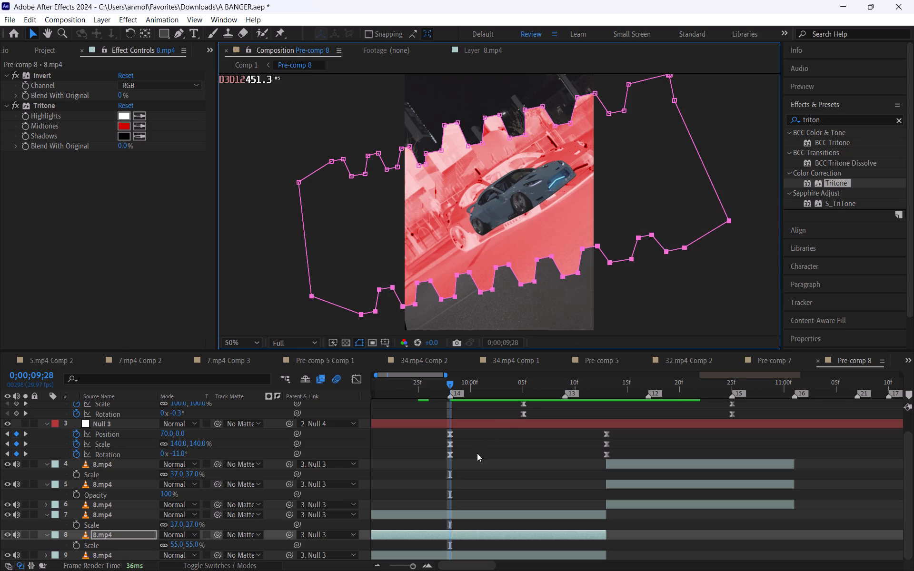
left_click_drag(451, 384, 481, 390)
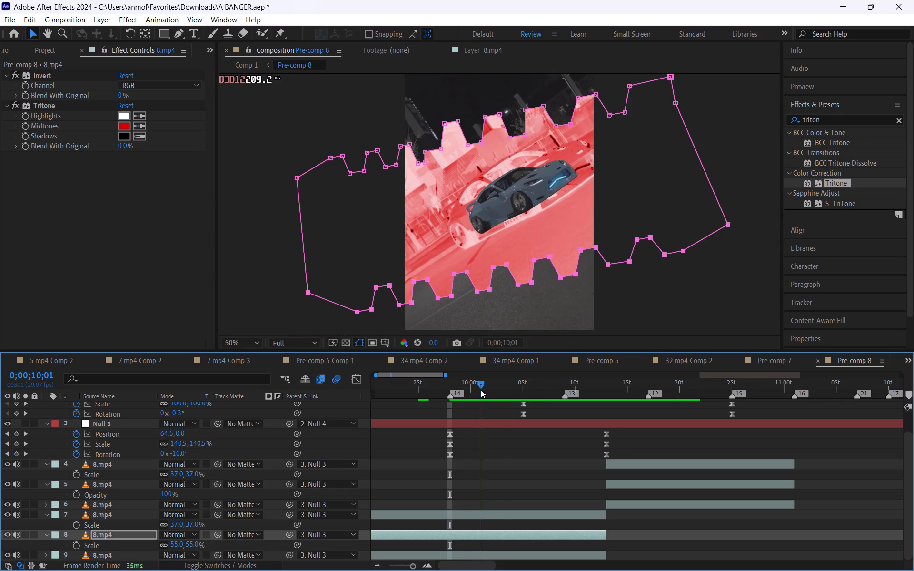
left_click_drag(481, 390, 510, 419)
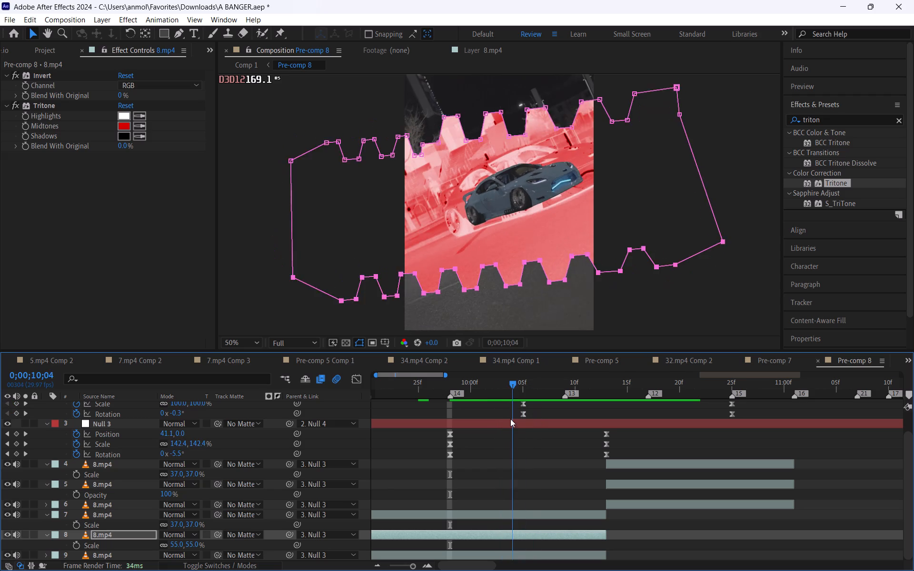
left_click_drag(510, 419, 452, 400)
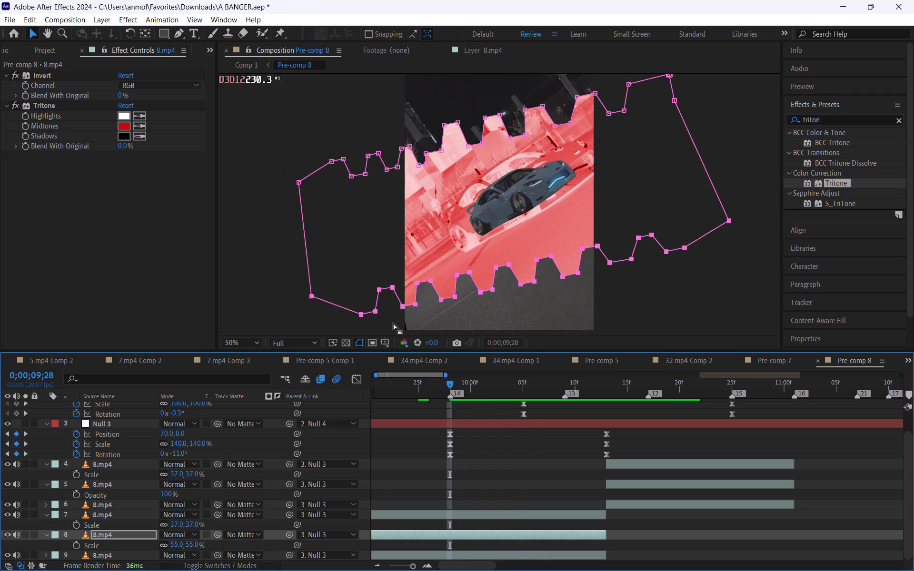
left_click_drag(373, 313, 363, 274)
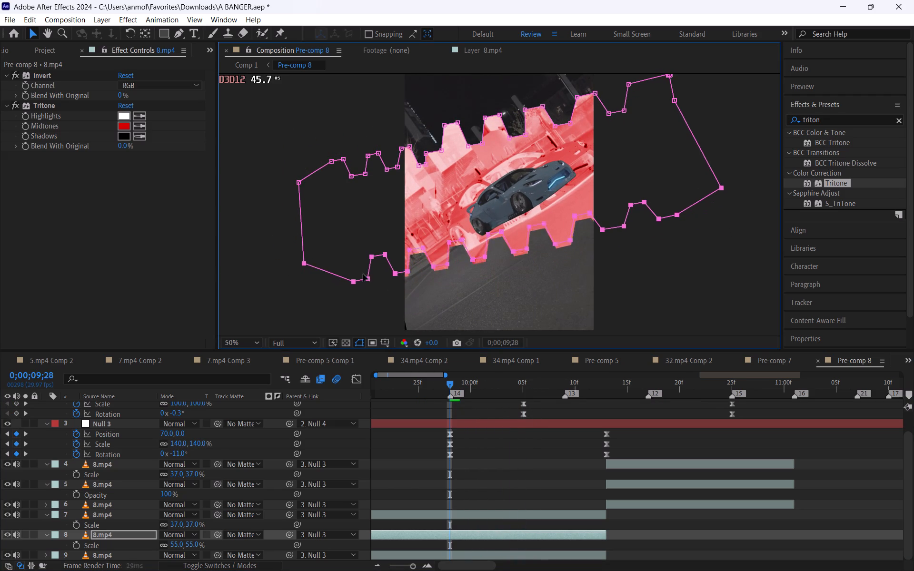
left_click_drag(363, 274, 357, 256)
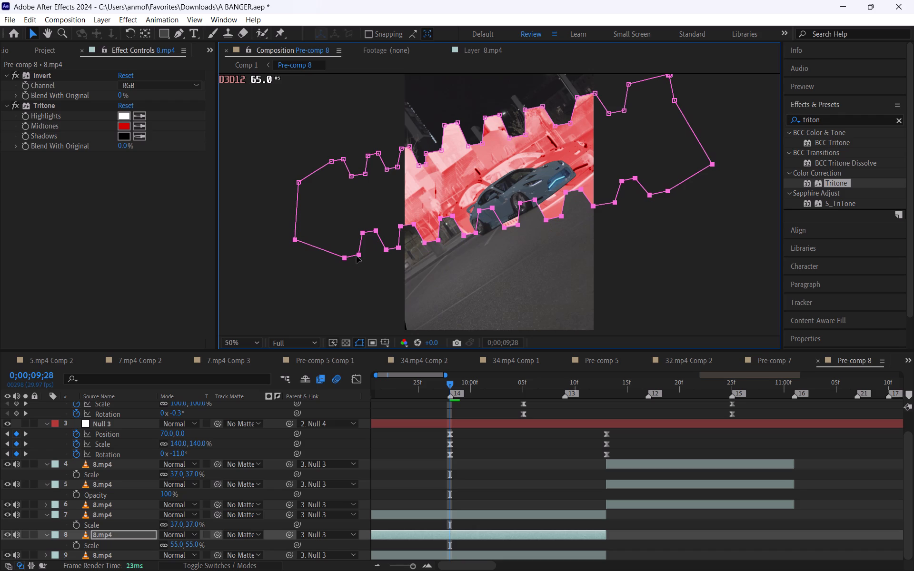
left_click_drag(357, 256, 357, 253)
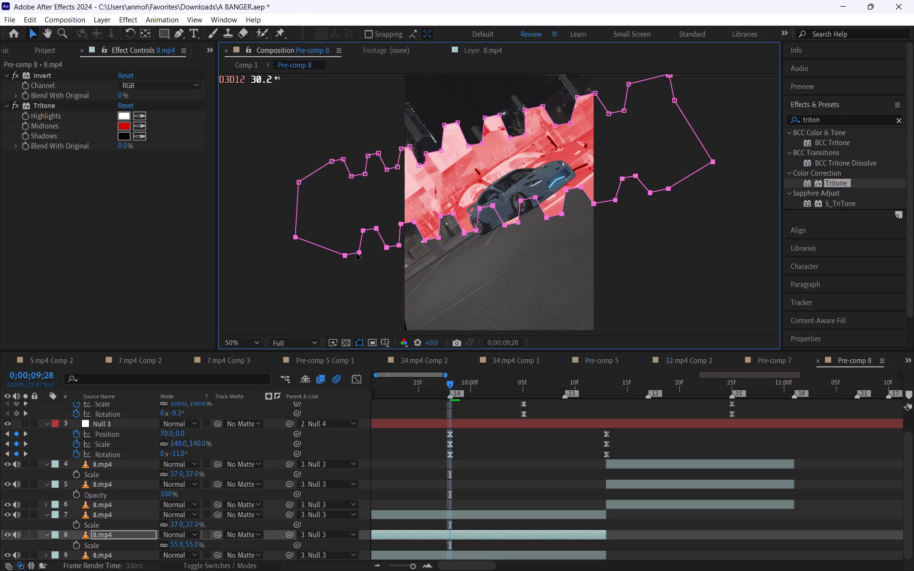
left_click_drag(357, 253, 356, 253)
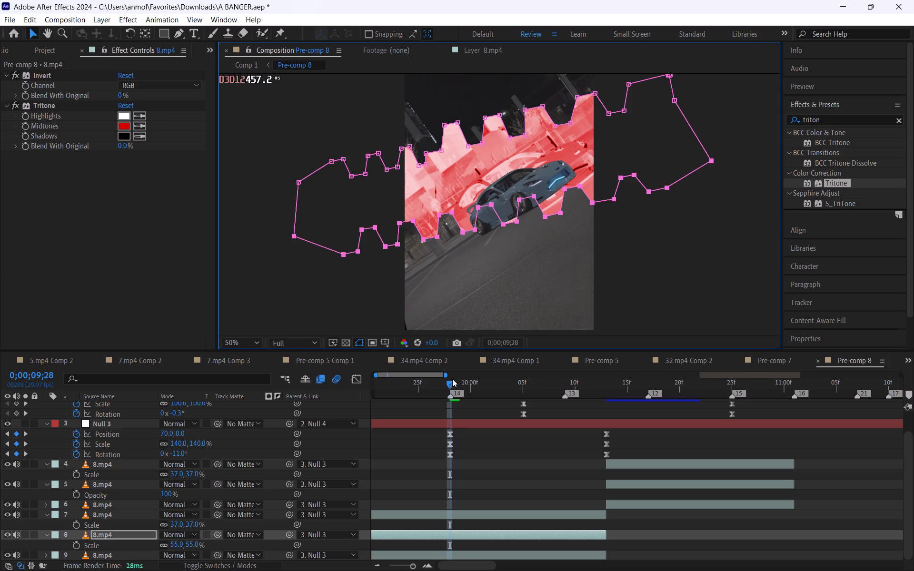
Select the upper jagged-edge points of layer 8's mask and move them down close to the car's roofline.
left_click_drag(278, 211, 309, 211)
left_click_drag(309, 211, 623, 136)
left_click_drag(690, 99, 285, 182)
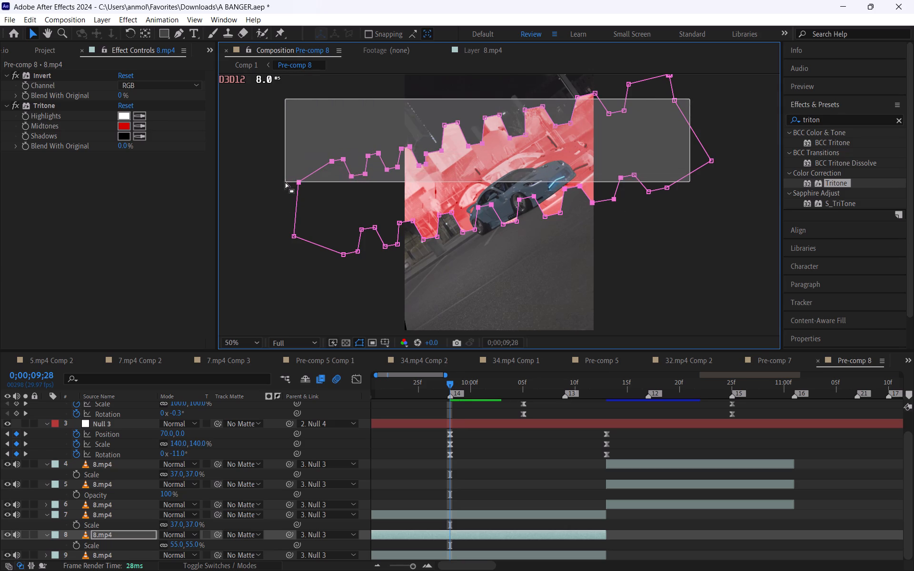
left_click_drag(285, 182, 282, 186)
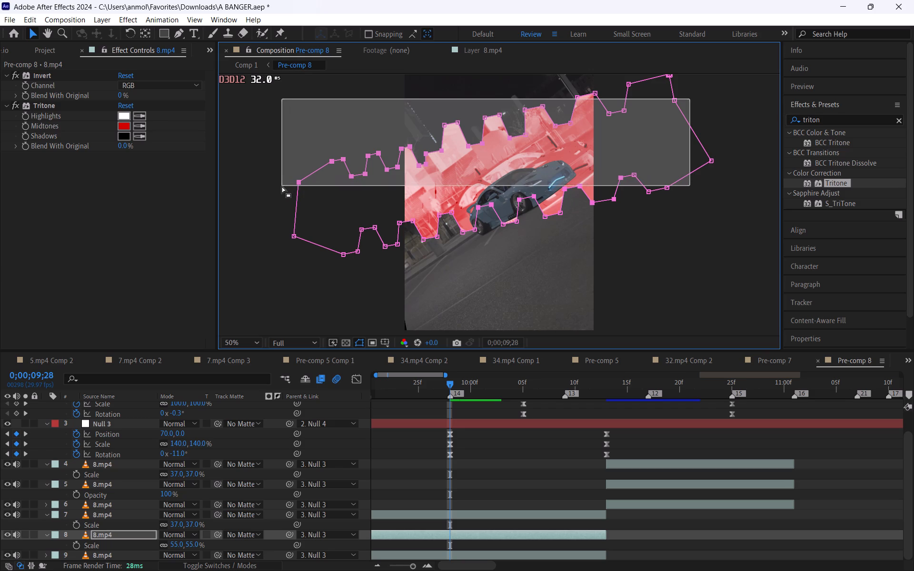
left_click_drag(282, 186, 281, 187)
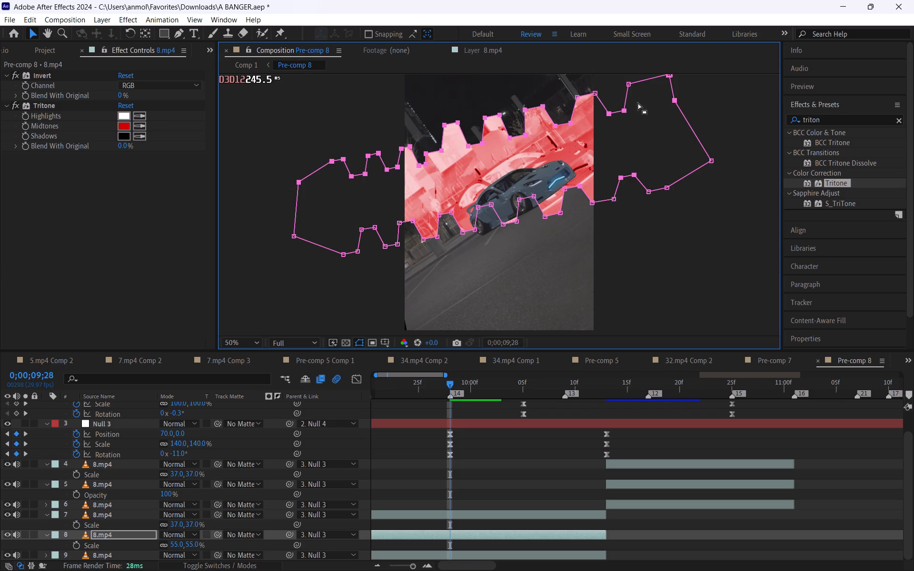
left_click_drag(624, 109, 625, 129)
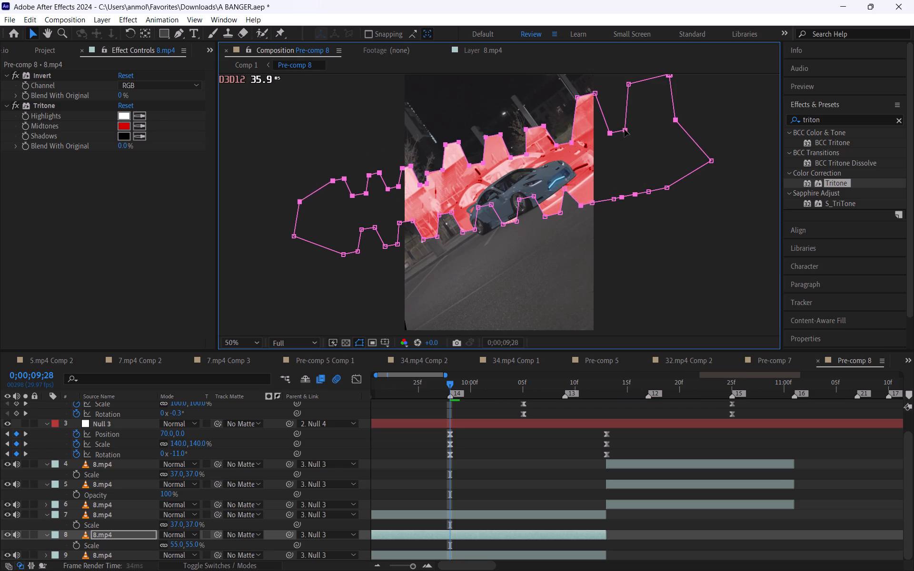
left_click_drag(625, 129, 625, 150)
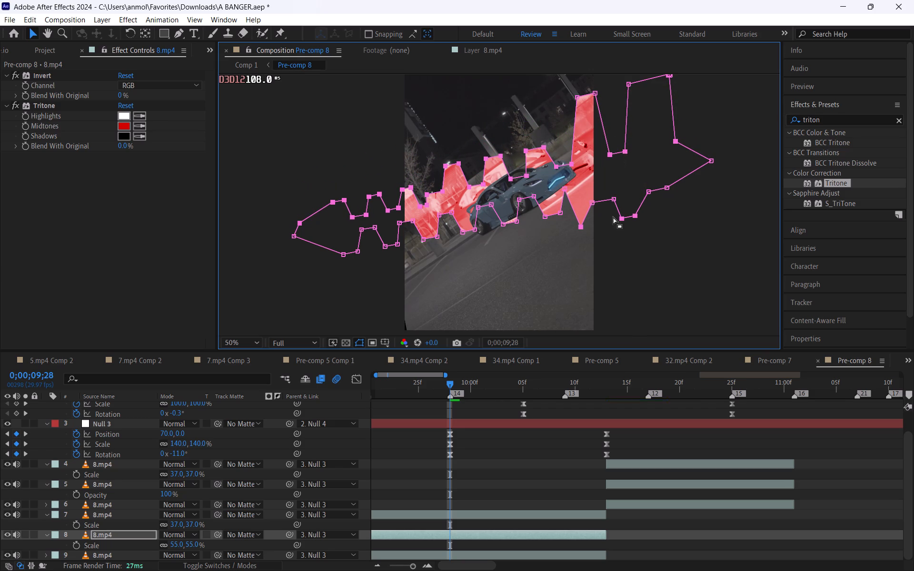
Even out layer 8's mask ahead of the car, raising the stray bottom point and lowering the two tall upper points to match the jagged edge.
left_click(581, 227)
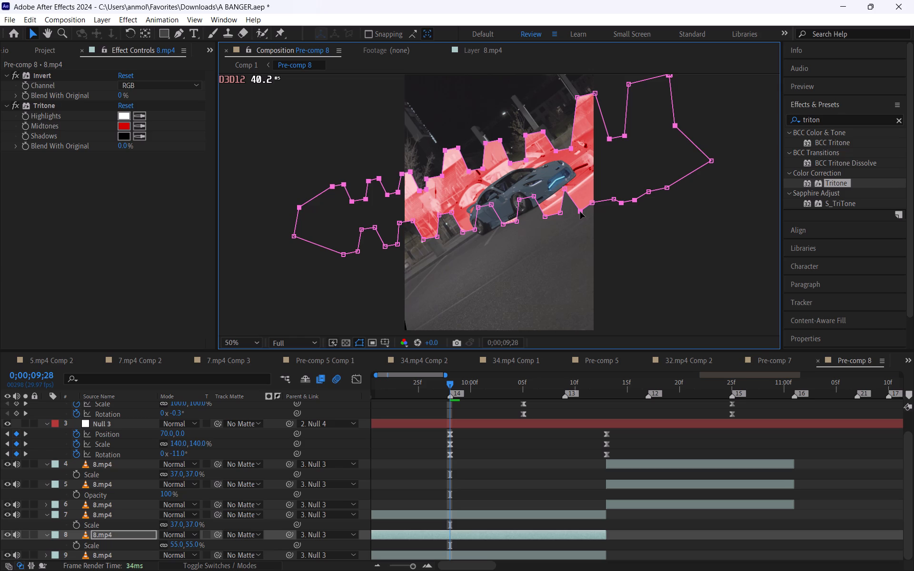
left_click(591, 244)
left_click(631, 227)
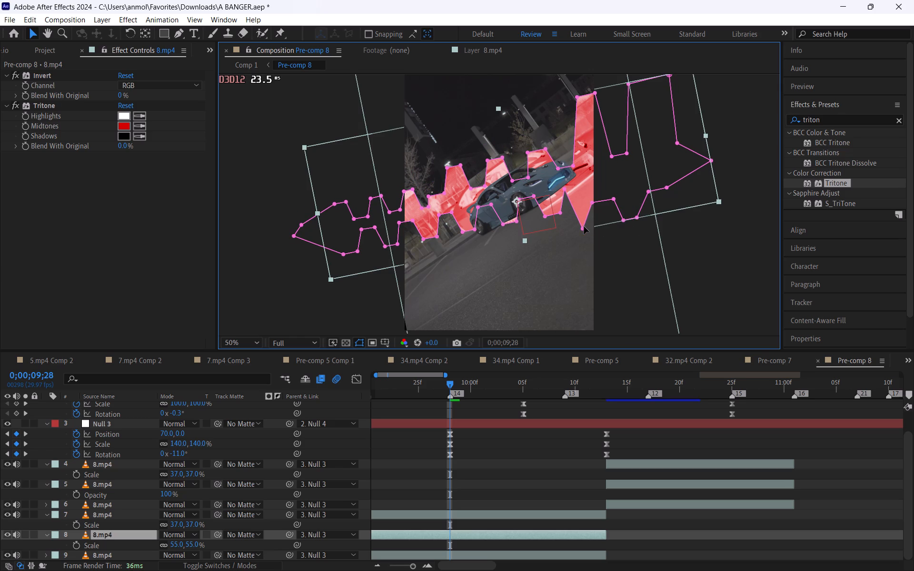
left_click_drag(585, 229, 584, 209)
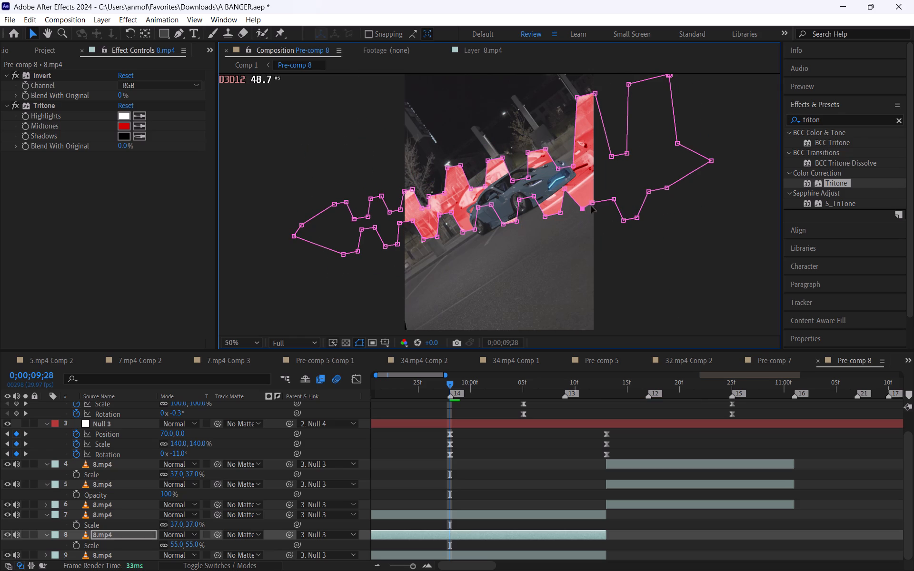
left_click_drag(578, 99, 579, 103)
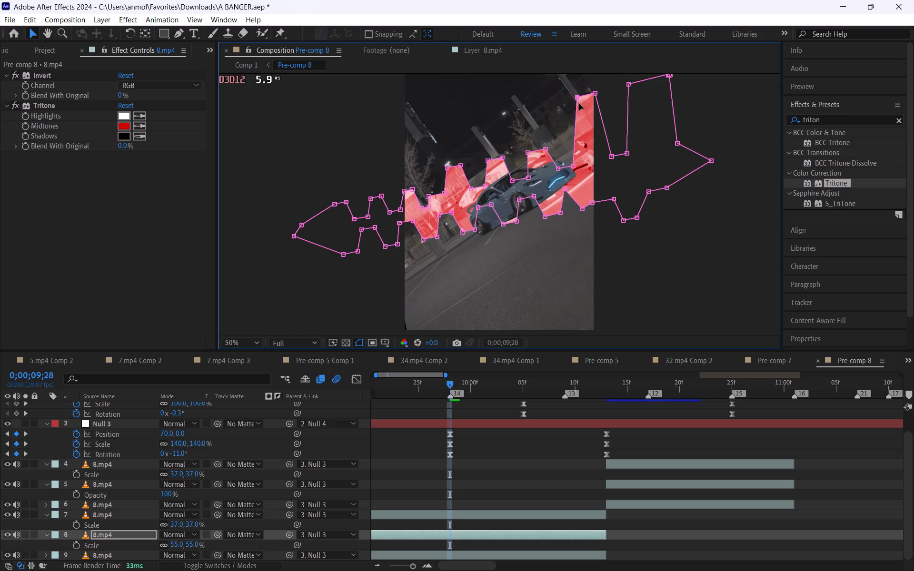
left_click_drag(579, 103, 578, 146)
left_click_drag(596, 95, 597, 115)
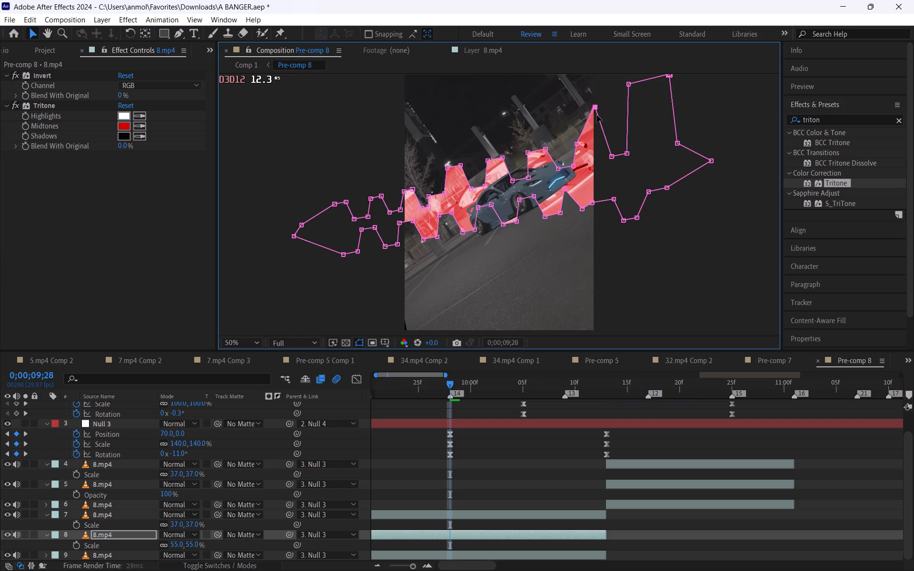
left_click_drag(597, 115, 597, 143)
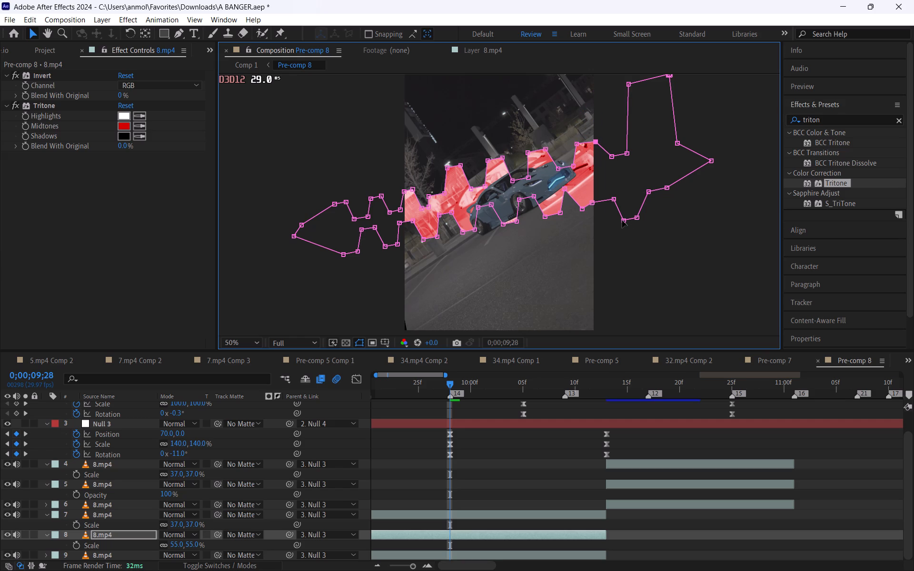
Reposition the lower mask points beyond the frame's right edge one by one, up and inward, to continue the compact zigzag.
left_click_drag(623, 220, 621, 205)
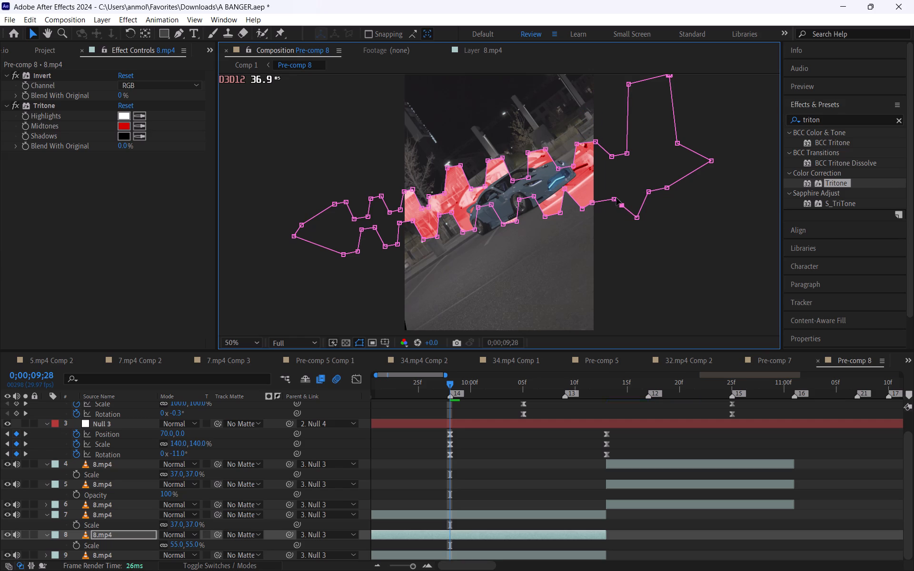
left_click_drag(614, 198, 595, 180)
left_click_drag(595, 180, 597, 180)
left_click_drag(623, 204, 615, 182)
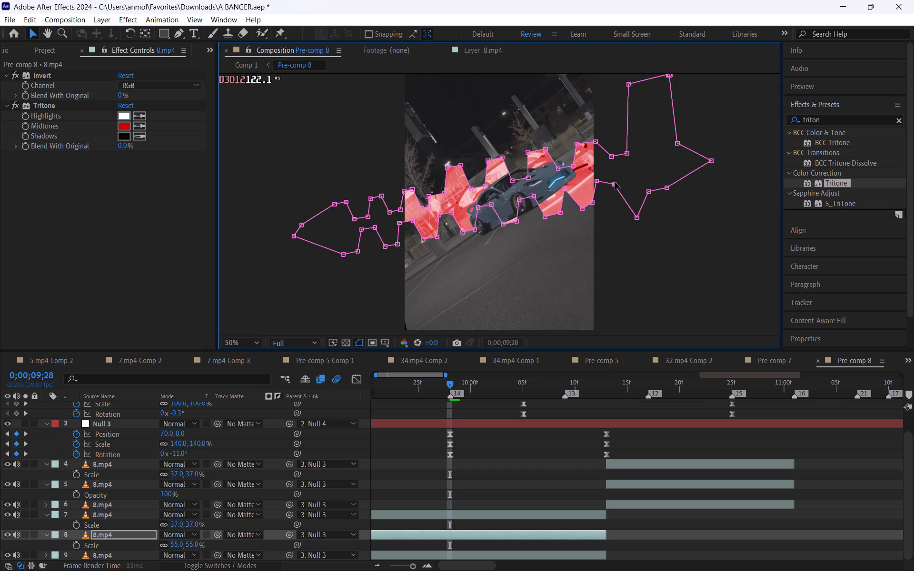
left_click_drag(615, 182, 611, 176)
left_click_drag(637, 220, 624, 200)
left_click_drag(624, 200, 624, 199)
left_click_drag(650, 192, 644, 187)
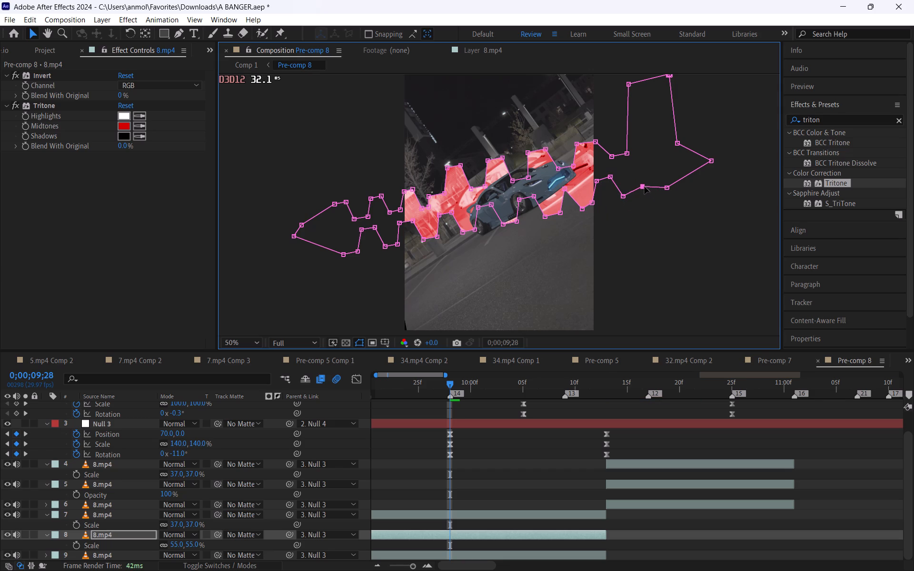
left_click_drag(668, 187, 637, 165)
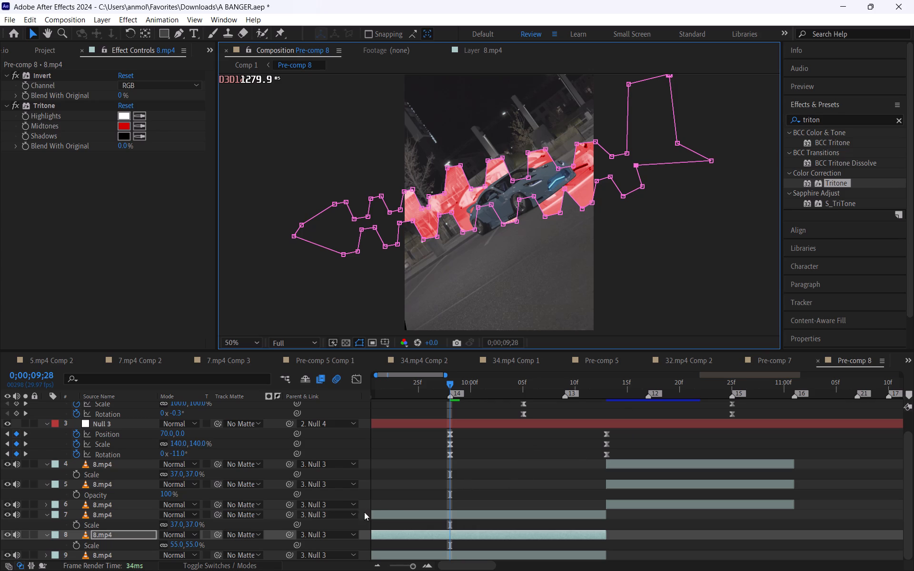
Reveal layer 8's Mask Path and start keyframing it at 0;00;09;28.
key("u")
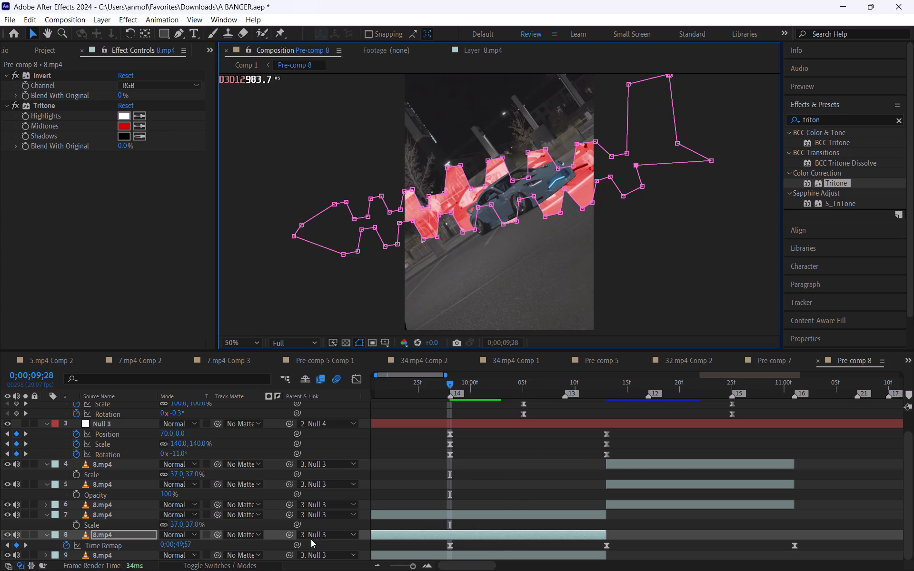
key("m")
scroll(76, 524, "down", 2)
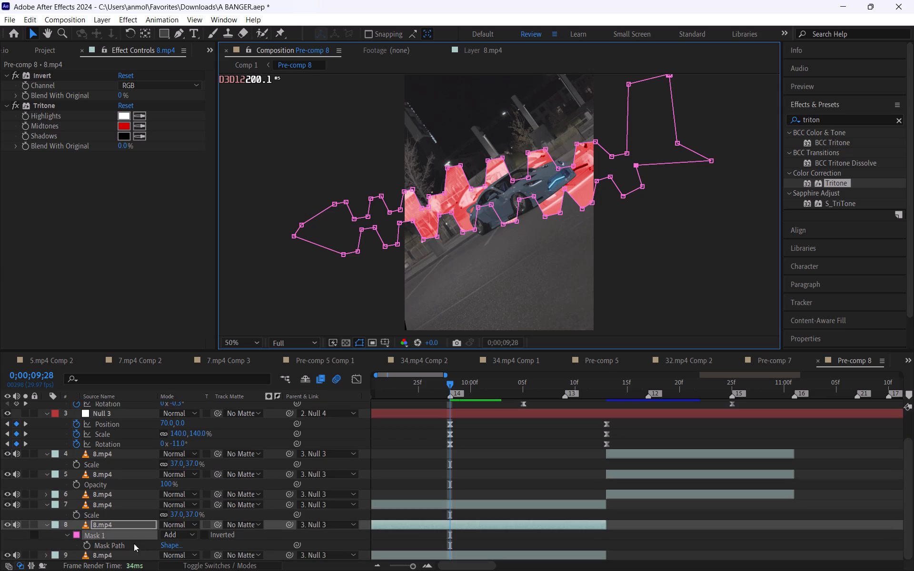
left_click(86, 545)
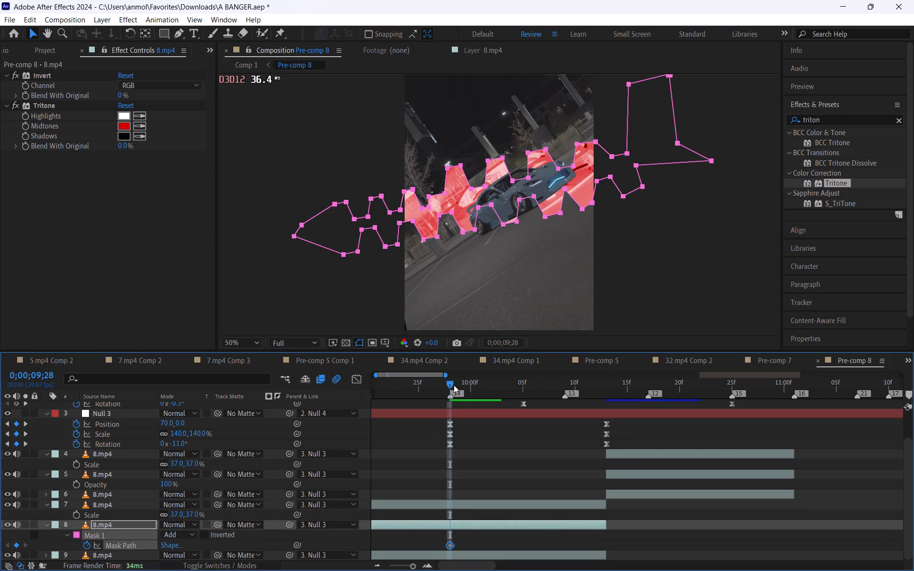
At 0;00;10;11, select layer 8's lower mask points from under the car to beyond its front and move them down onto the road.
left_click_drag(454, 385, 588, 436)
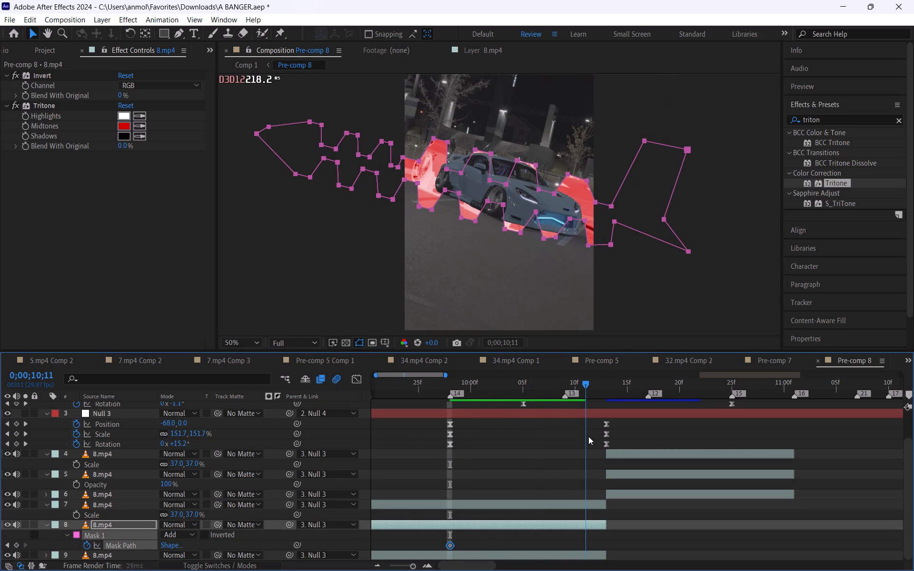
left_click_drag(588, 436, 588, 436)
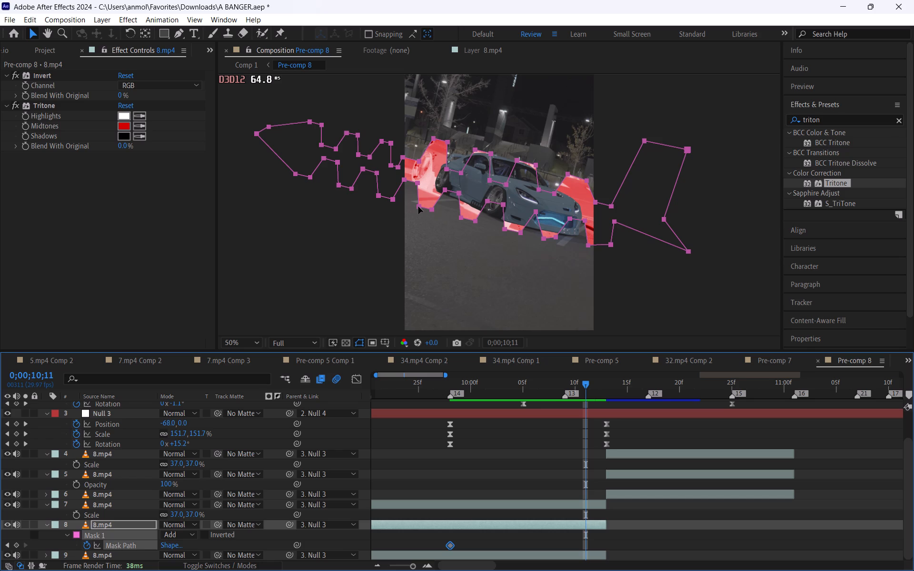
left_click_drag(418, 207, 417, 213)
key("ctrl+z")
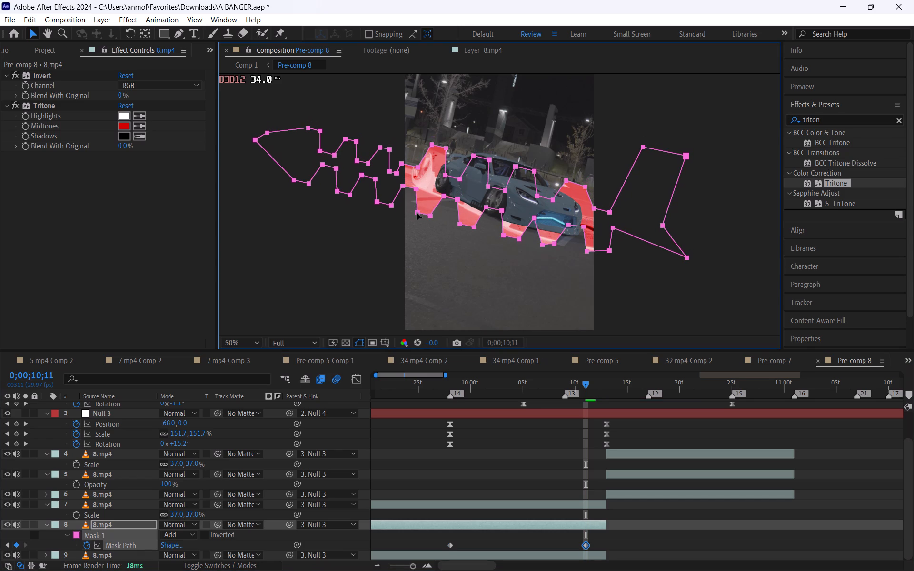
left_click_drag(240, 122, 258, 138)
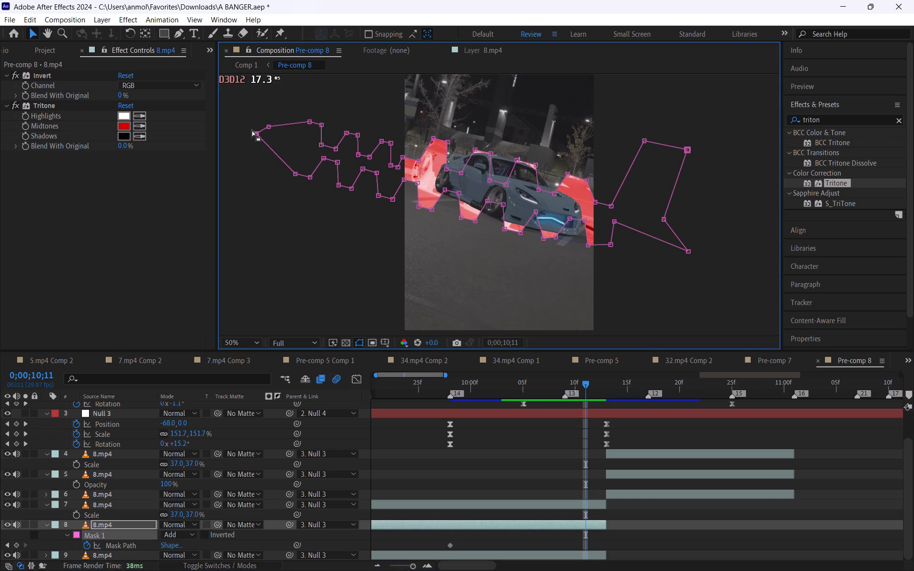
left_click_drag(245, 127, 292, 187)
left_click_drag(741, 324, 352, 218)
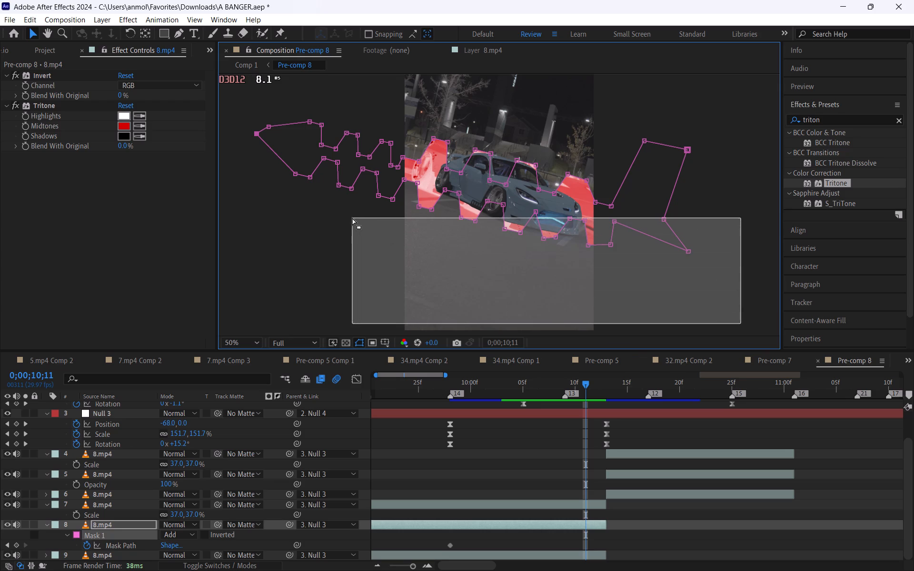
left_click_drag(352, 218, 353, 213)
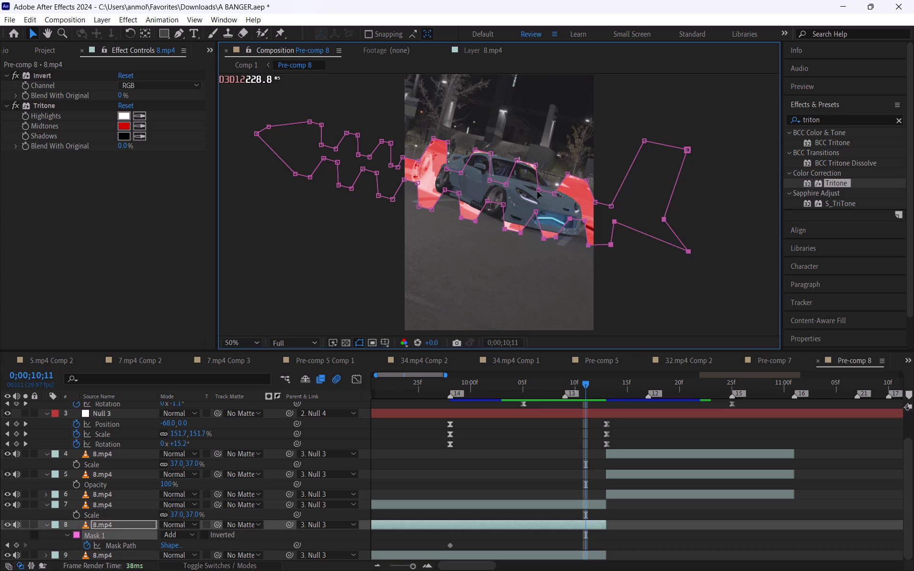
left_click_drag(589, 248, 583, 295)
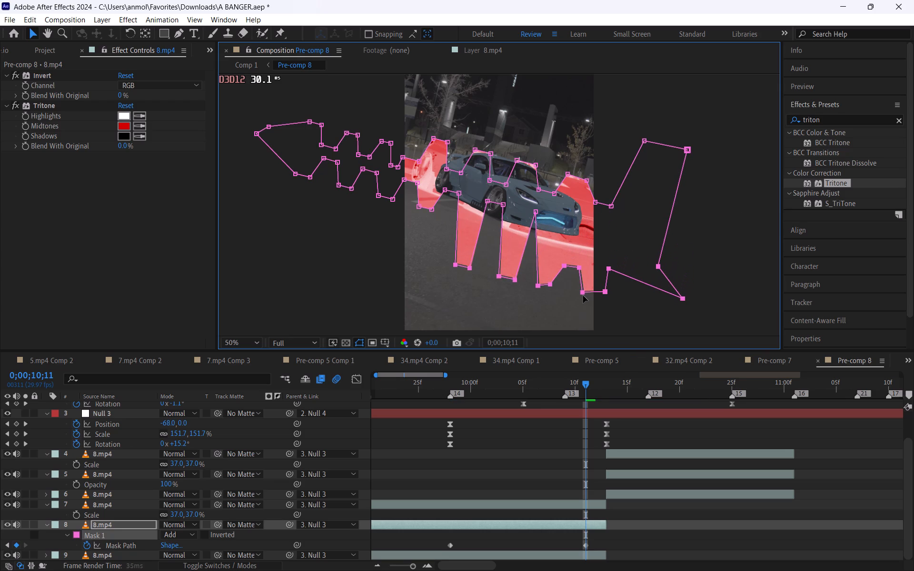
left_click_drag(583, 295, 581, 294)
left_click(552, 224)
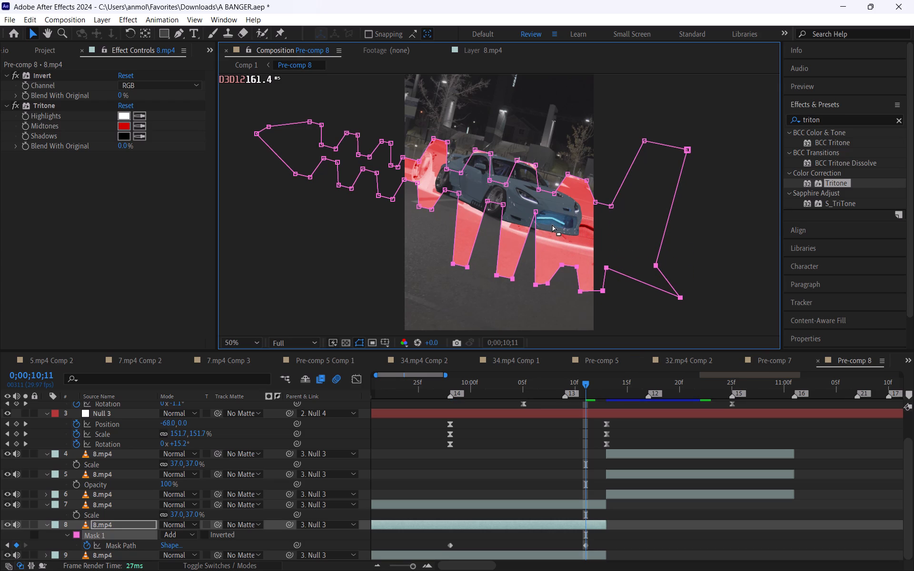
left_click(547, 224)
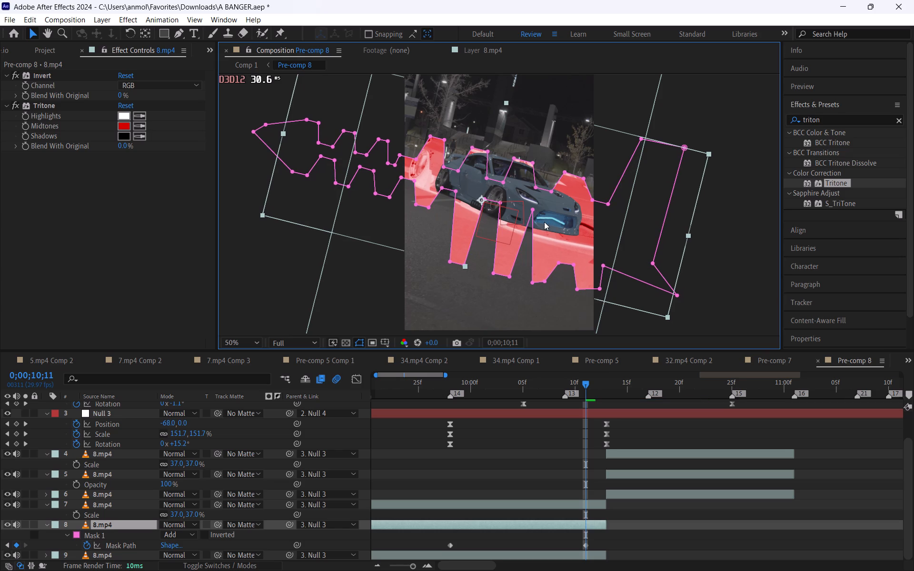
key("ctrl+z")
Lower the three high notch points of layer 8's mask beneath the car to form a shallow zigzag on the road.
left_click_drag(536, 211, 530, 242)
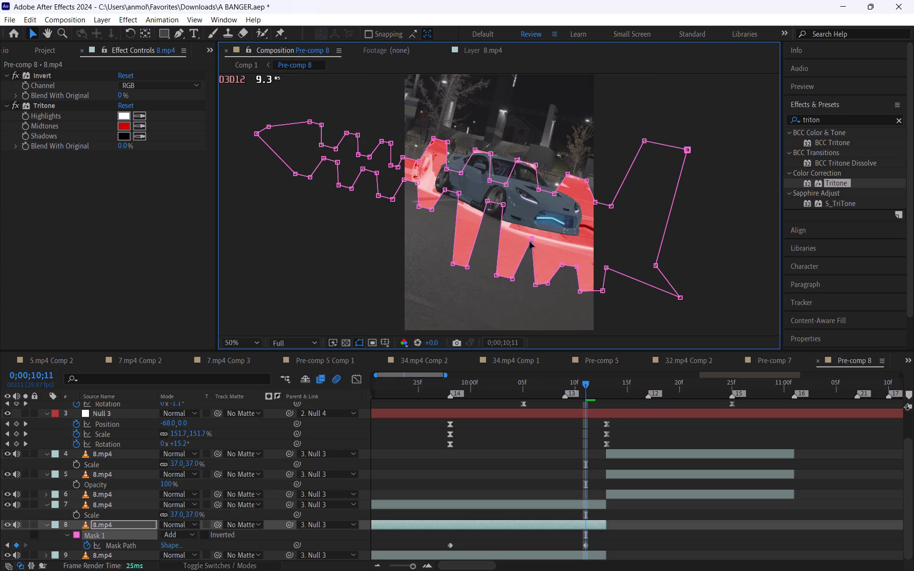
left_click_drag(530, 242, 526, 254)
left_click_drag(505, 205, 497, 221)
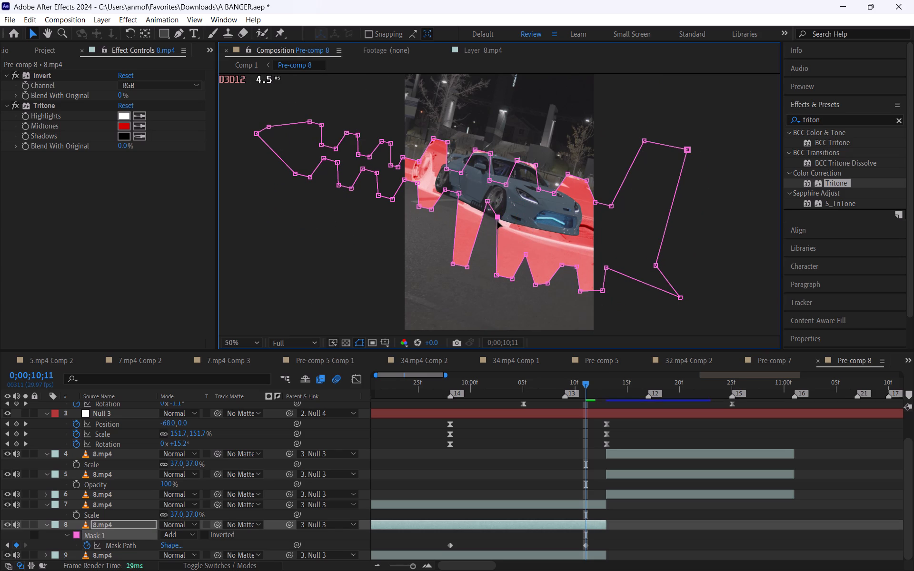
left_click_drag(497, 221, 492, 248)
left_click_drag(487, 203, 475, 247)
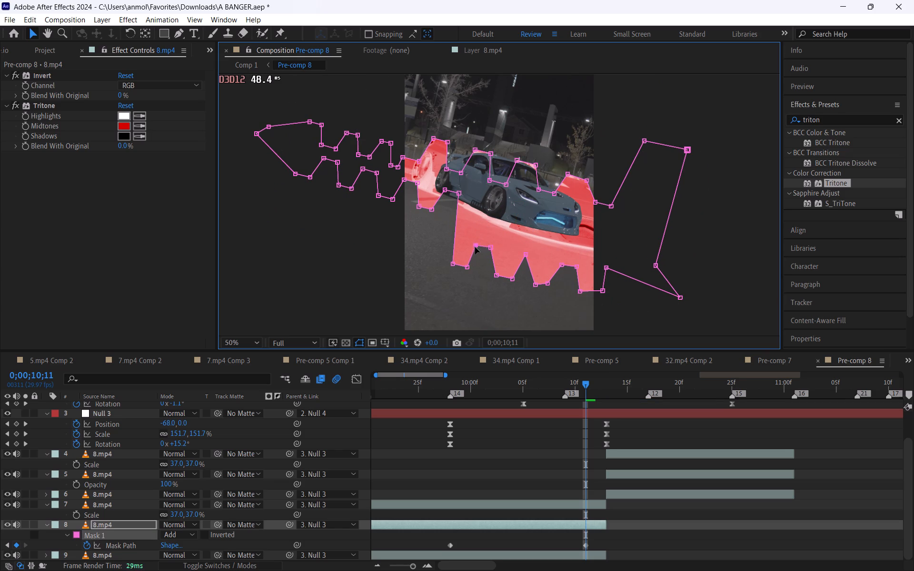
left_click_drag(475, 247, 475, 246)
left_click(489, 247)
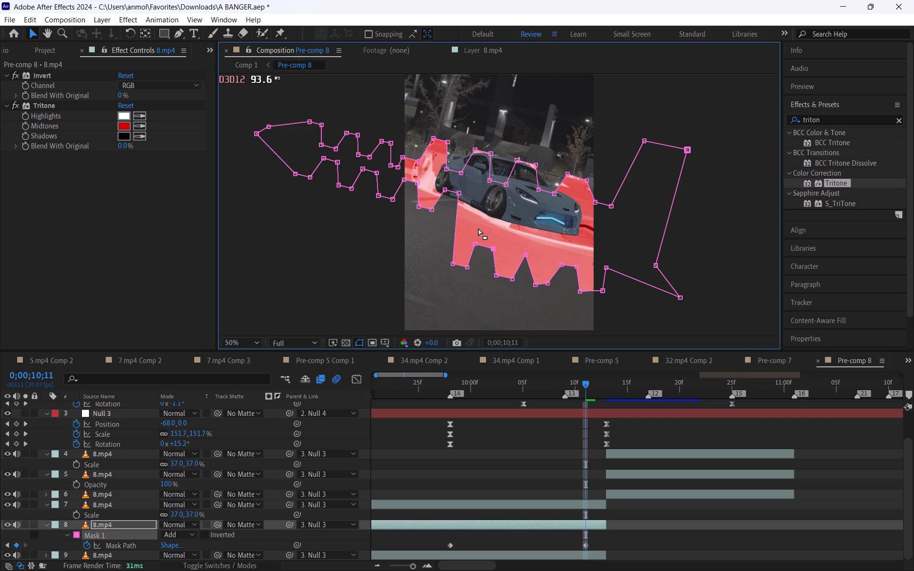
left_click(547, 286)
Move the lower mask points by the rear wheel down as a group, and lower the two adjoining notch points to continue the zigzag.
left_click_drag(395, 228, 397, 228)
left_click_drag(397, 228, 440, 179)
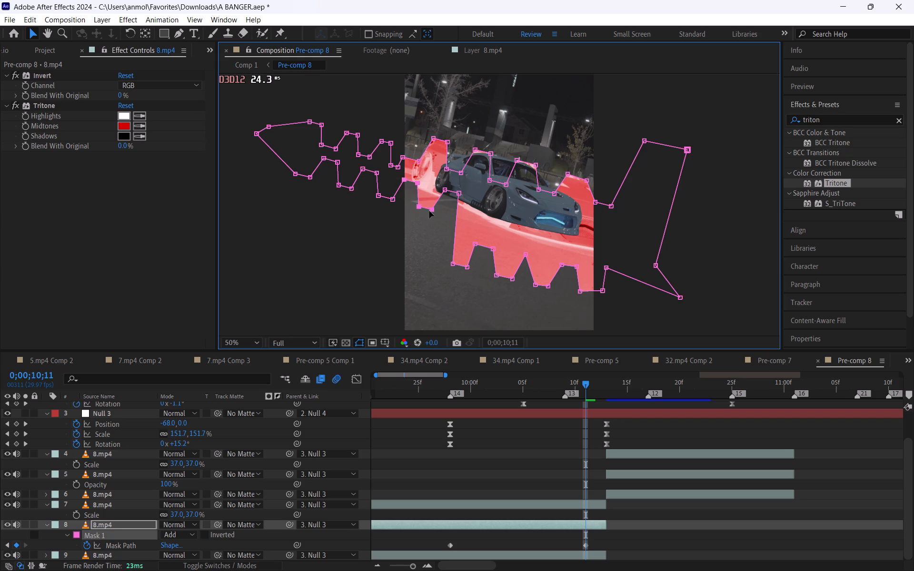
left_click_drag(430, 213, 417, 256)
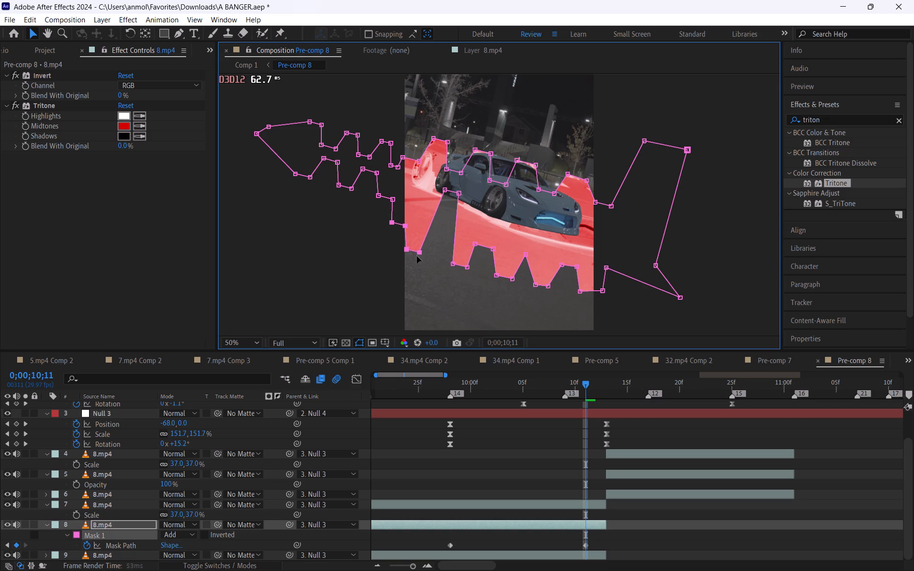
left_click_drag(417, 256, 417, 256)
left_click_drag(447, 193, 434, 230)
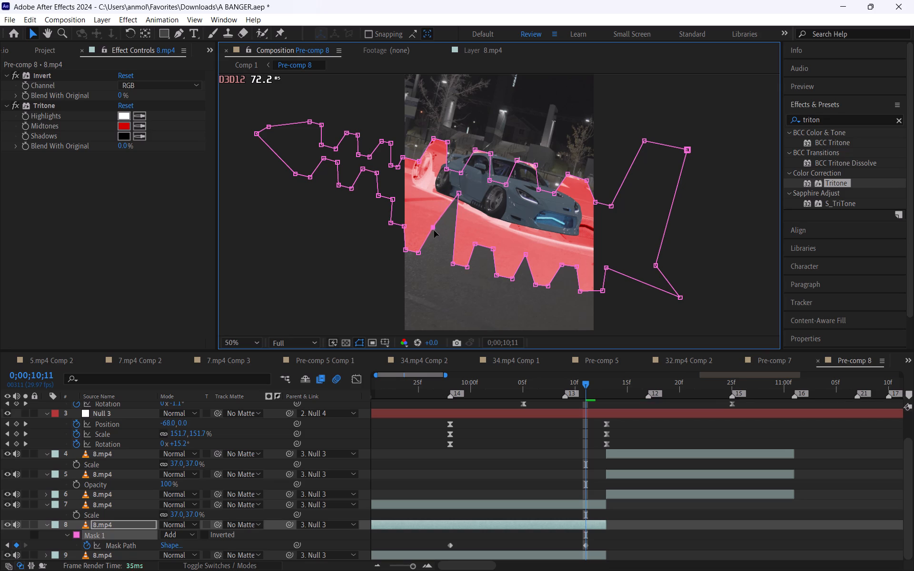
left_click_drag(434, 230, 430, 232)
left_click_drag(458, 195, 451, 237)
Select the lower mask points behind the car, beyond the frame's left edge, and move them down together.
left_click_drag(379, 212, 364, 192)
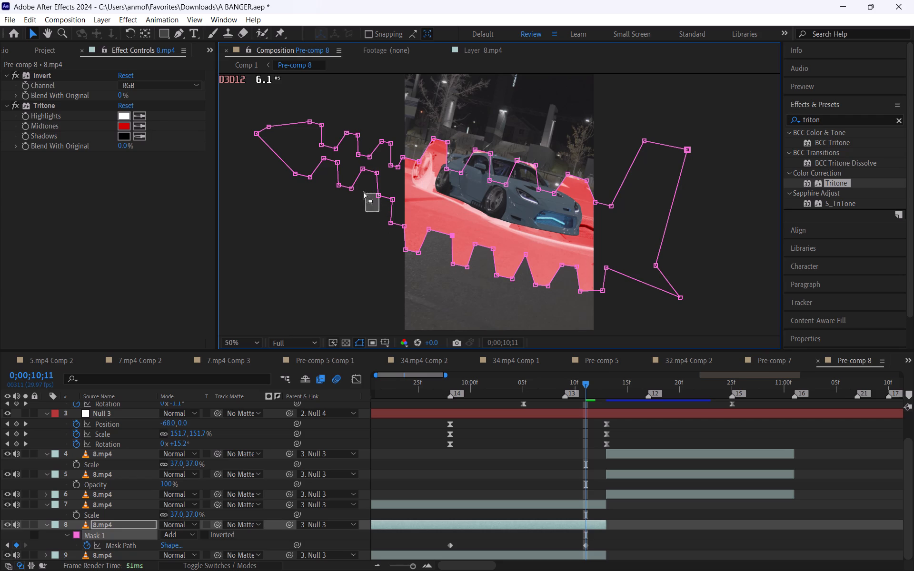
left_click_drag(364, 192, 298, 160)
left_click_drag(354, 190, 344, 216)
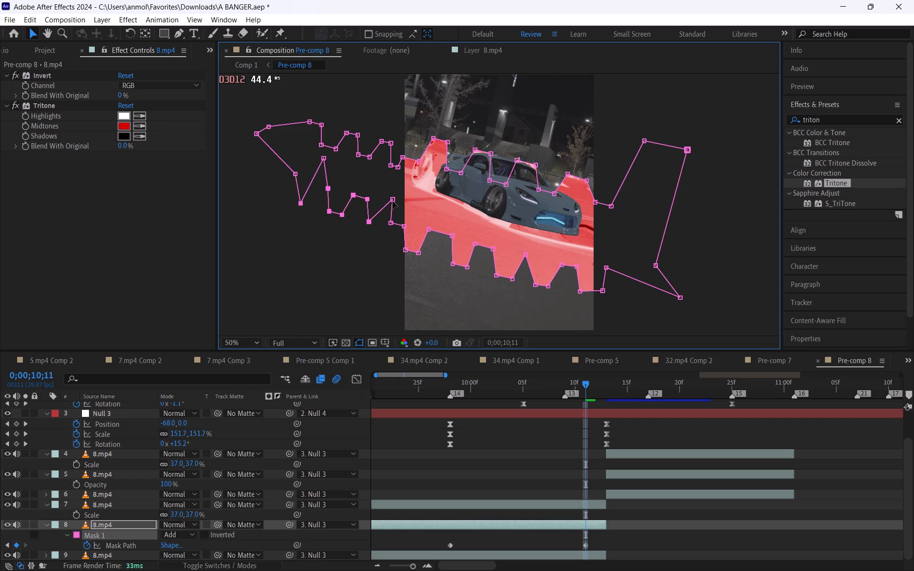
Reposition those lower mask points beyond the frame's left edge individually, down and outward, to continue the bottom zigzag.
left_click_drag(393, 201, 385, 205)
left_click_drag(385, 206, 378, 248)
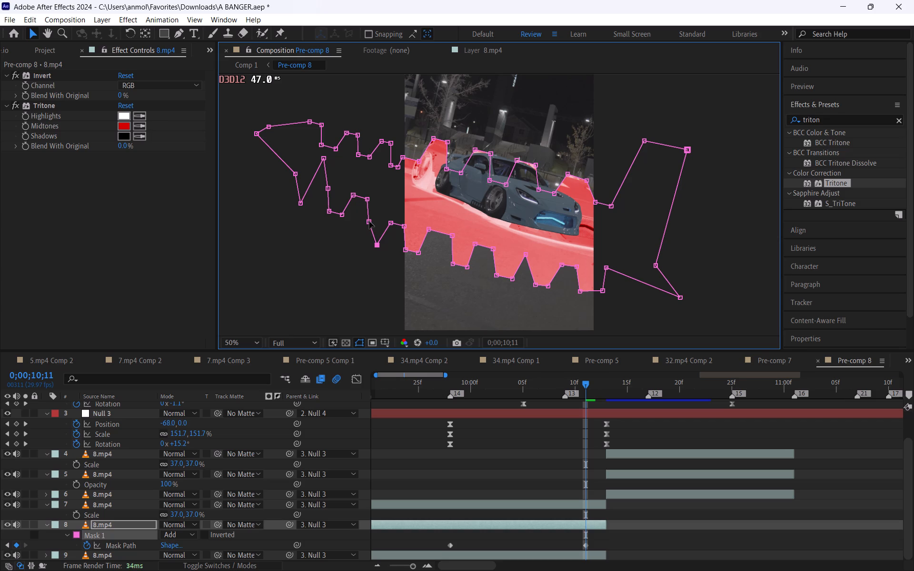
left_click_drag(367, 222, 358, 241)
left_click_drag(368, 202, 360, 213)
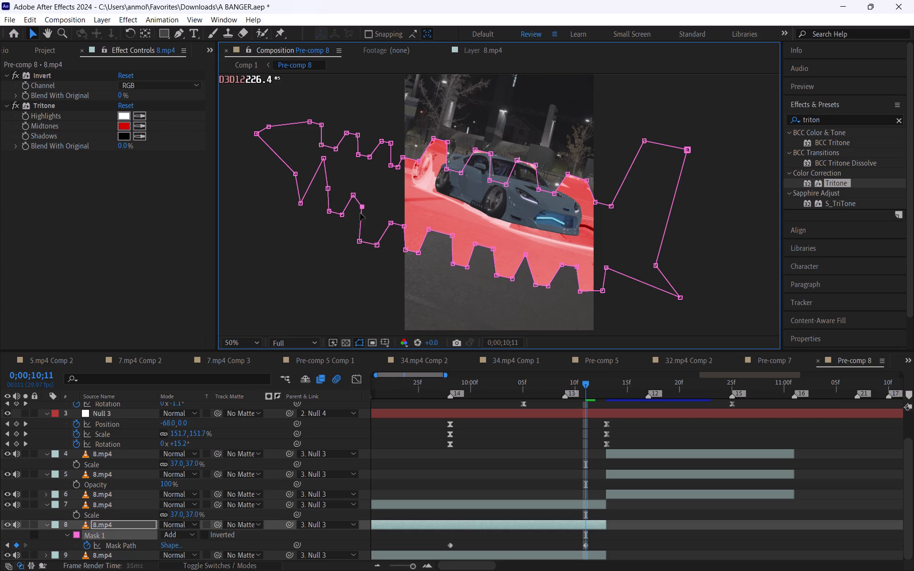
left_click_drag(360, 213, 359, 216)
left_click_drag(353, 196, 348, 209)
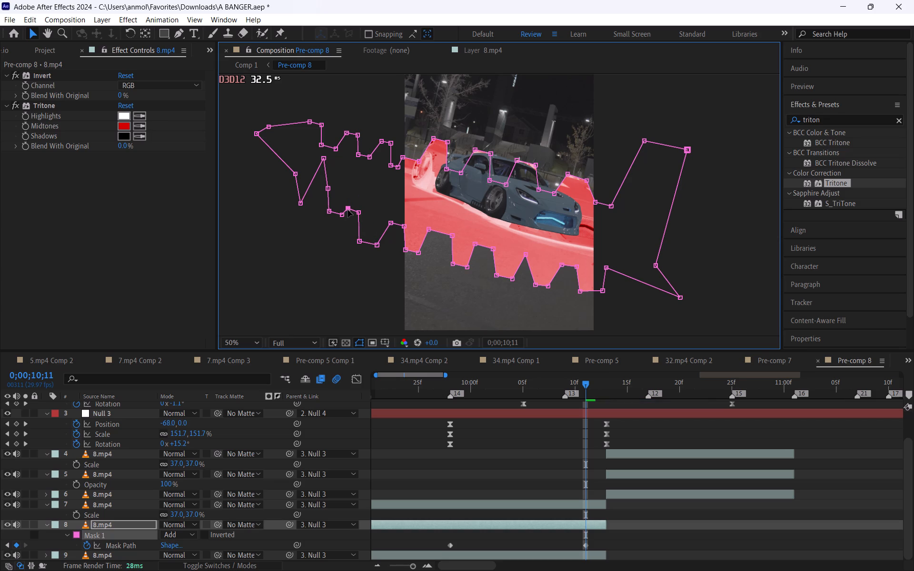
left_click_drag(342, 214, 330, 234)
left_click_drag(330, 213, 311, 226)
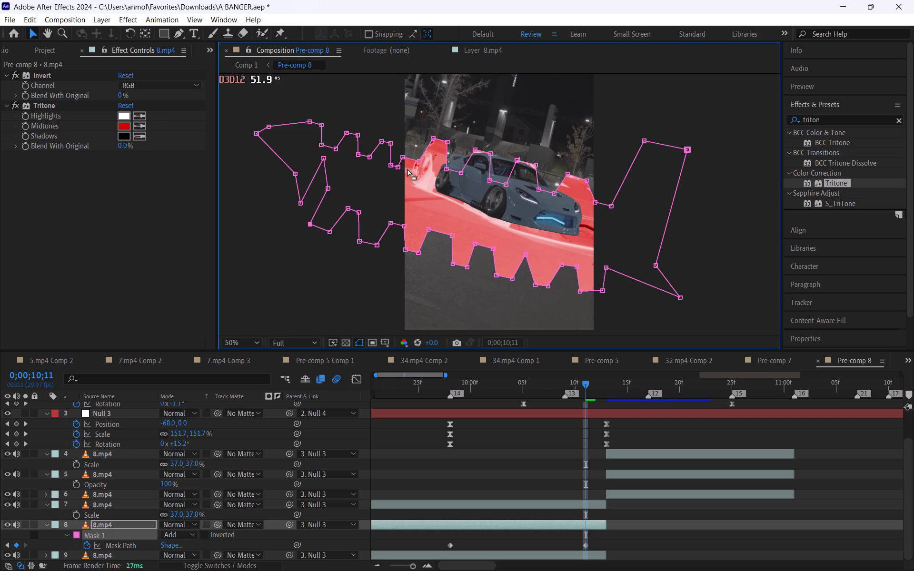
Select layer 8's upper mask points from the car's rear to beyond its front and raise them clear above the roof.
left_click_drag(694, 120, 667, 129)
left_click_drag(667, 129, 339, 202)
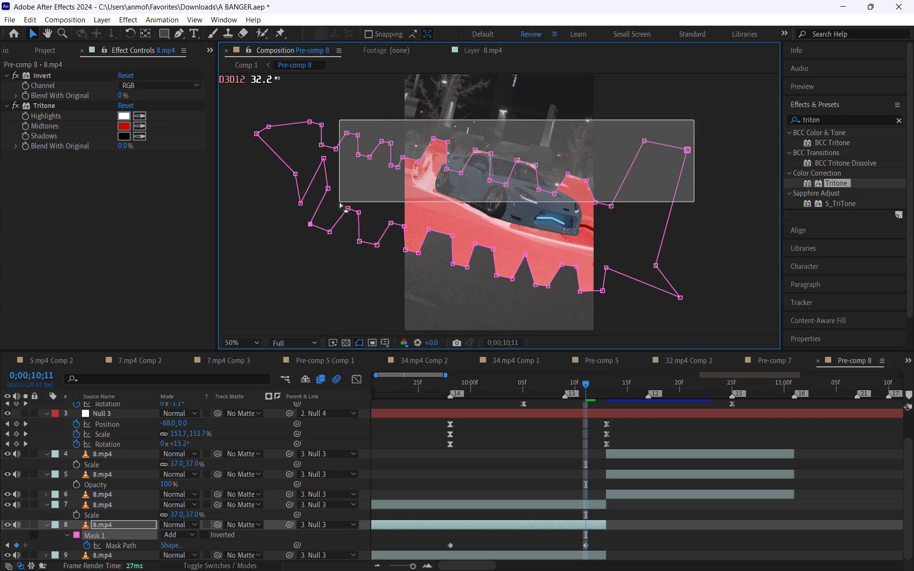
left_click_drag(339, 202, 400, 214)
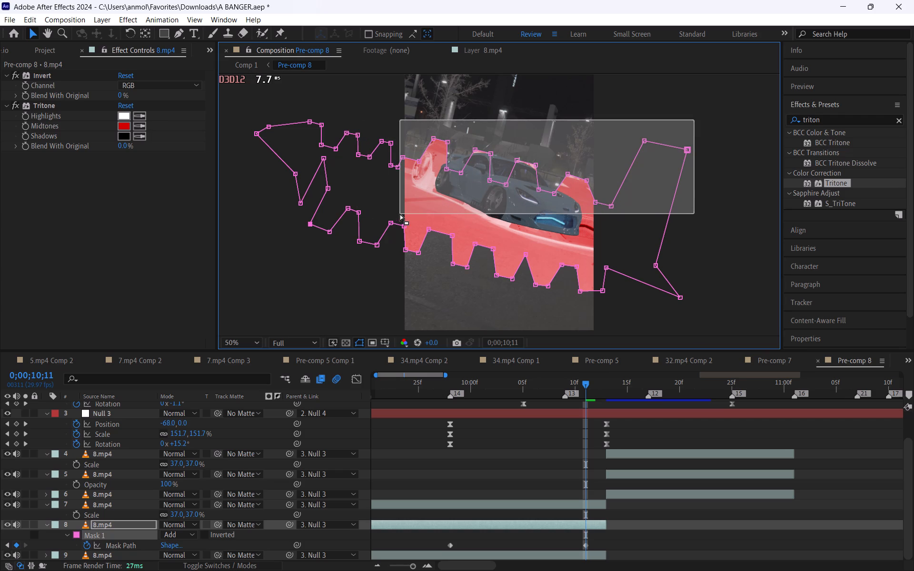
left_click_drag(400, 214, 400, 213)
left_click_drag(554, 192, 557, 161)
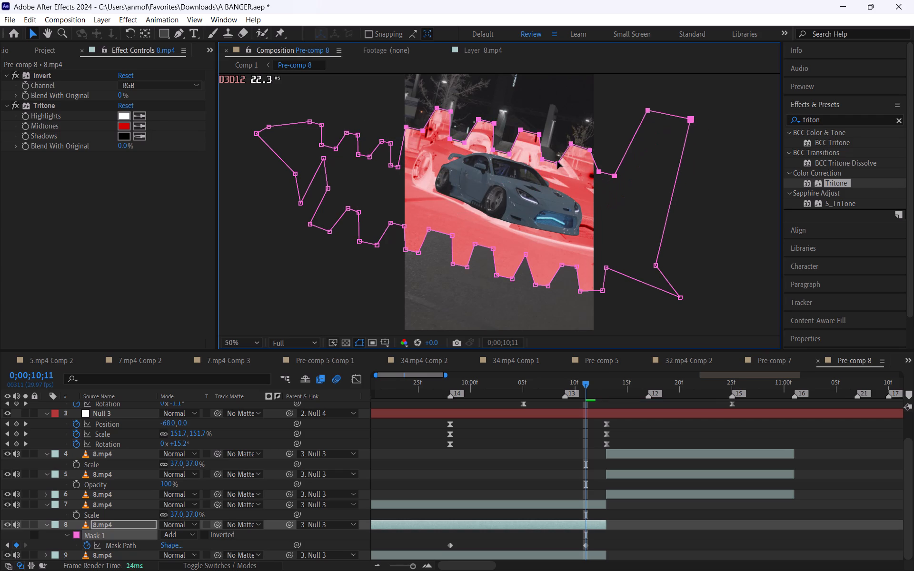
left_click_drag(557, 161, 561, 154)
Pull the raised upper mask point just beyond the frame's right edge inward to the frame border.
left_click(618, 180)
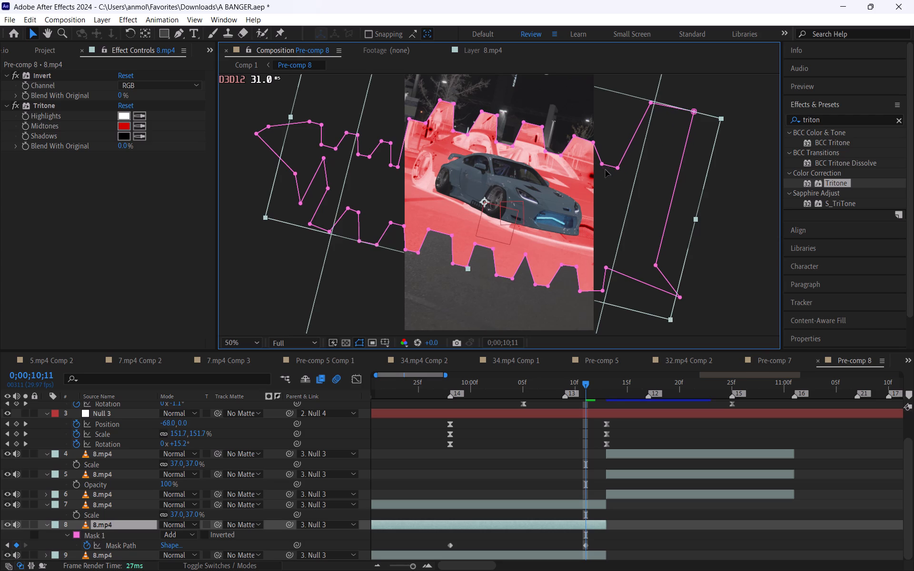
left_click_drag(603, 164, 595, 164)
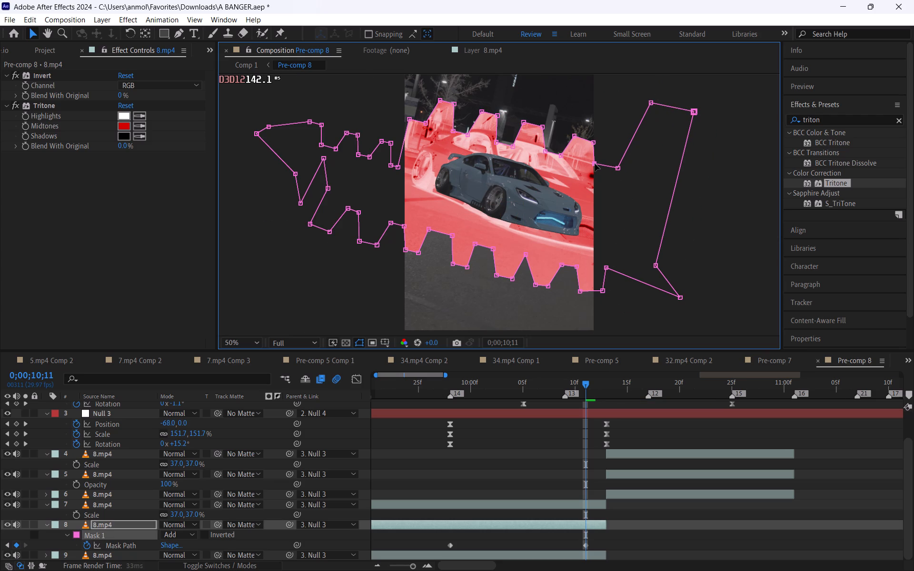
left_click_drag(595, 164, 596, 164)
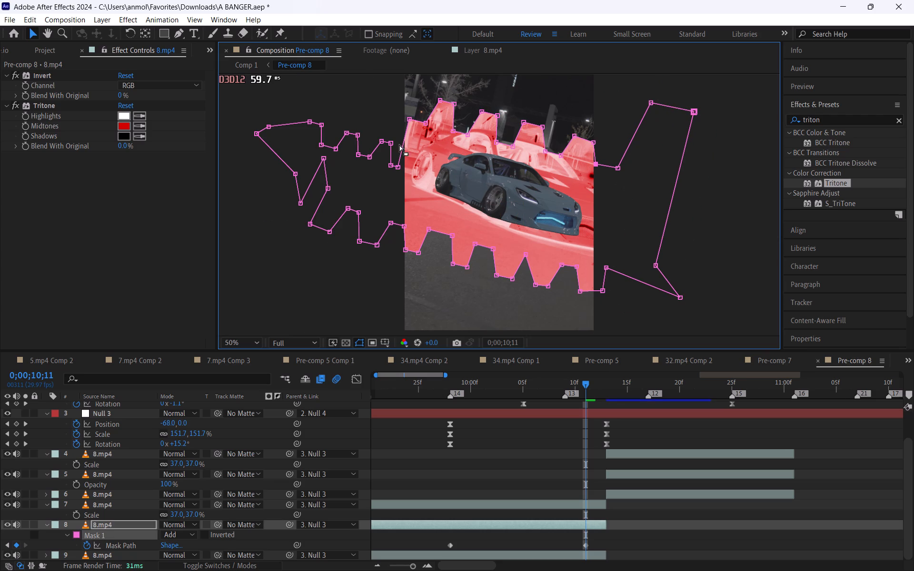
Raise layer 8's upper mask points just beyond the frame's left edge one by one to continue the top zigzag outward.
left_click_drag(398, 171, 398, 170)
left_click_drag(398, 170, 406, 100)
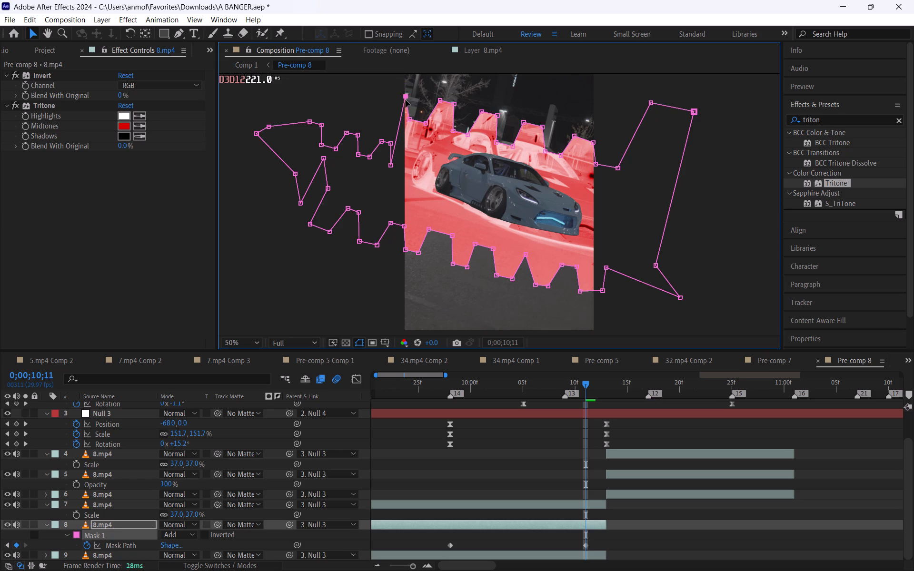
left_click_drag(391, 168, 389, 98)
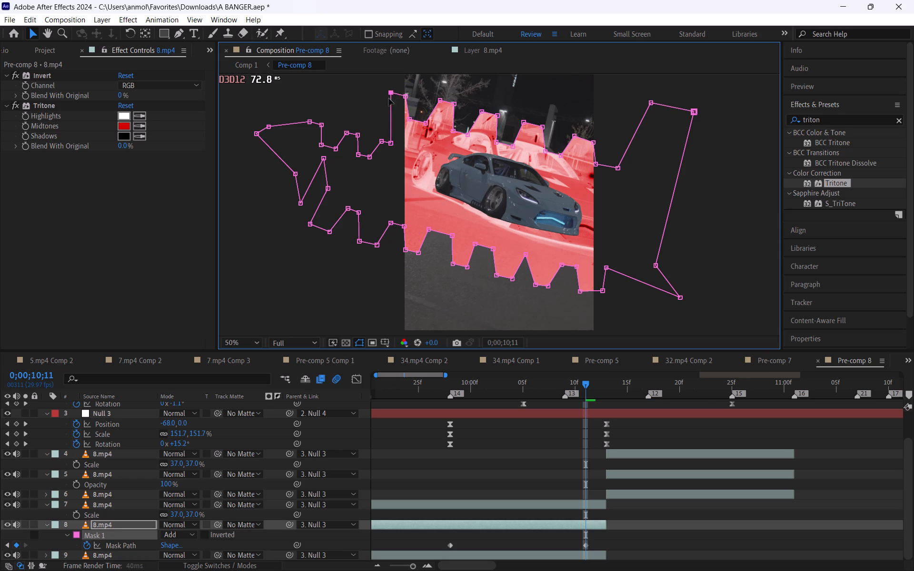
left_click_drag(389, 98, 385, 99)
left_click_drag(392, 144, 366, 116)
left_click_drag(366, 116, 373, 118)
left_click_drag(380, 143, 345, 123)
left_click_drag(345, 122, 353, 117)
left_click_drag(368, 157, 338, 89)
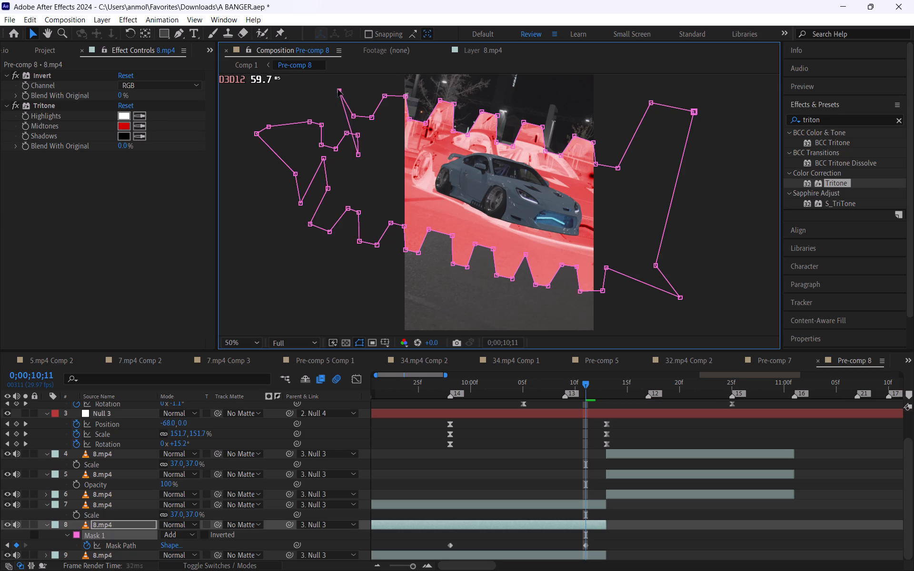
left_click_drag(338, 89, 343, 91)
left_click_drag(359, 152, 334, 109)
left_click_drag(333, 109, 328, 89)
Move the remaining upper mask points farther left of the frame up and outward individually, finishing the top zigzag toward the mask's left tip.
left_click_drag(357, 137, 320, 113)
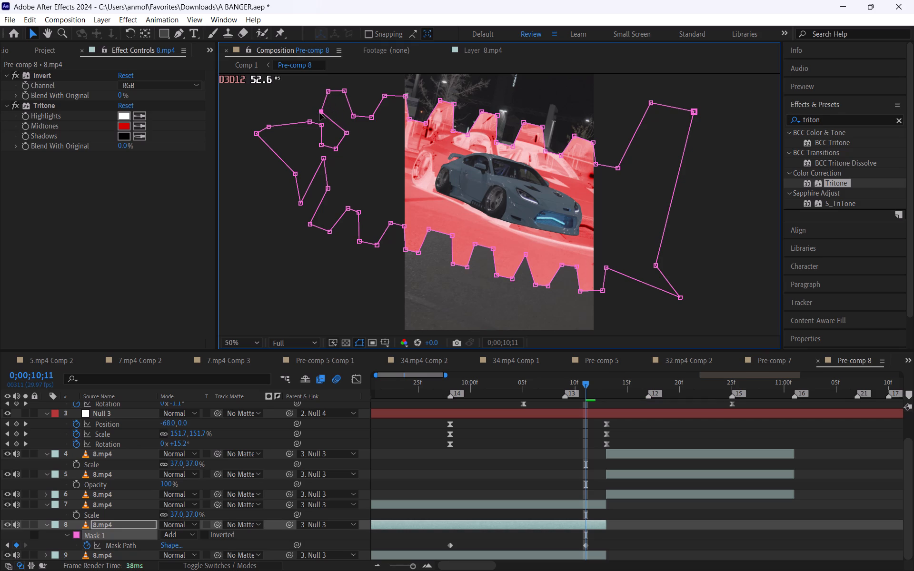
left_click_drag(320, 113, 318, 113)
left_click_drag(348, 134, 297, 110)
left_click_drag(337, 150, 297, 97)
left_click_drag(297, 97, 294, 92)
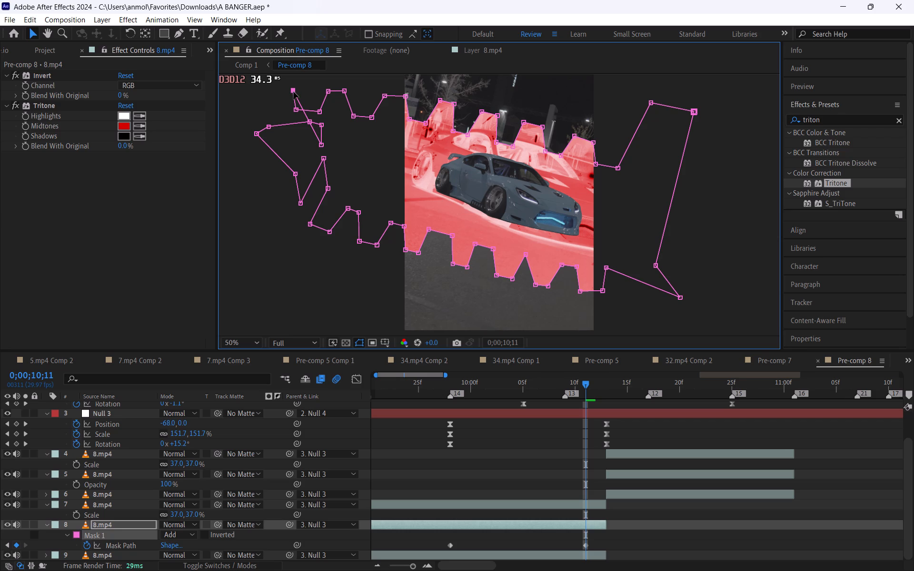
left_click_drag(295, 110, 300, 110)
left_click_drag(300, 110, 300, 111)
left_click(294, 91)
left_click_drag(321, 149, 288, 94)
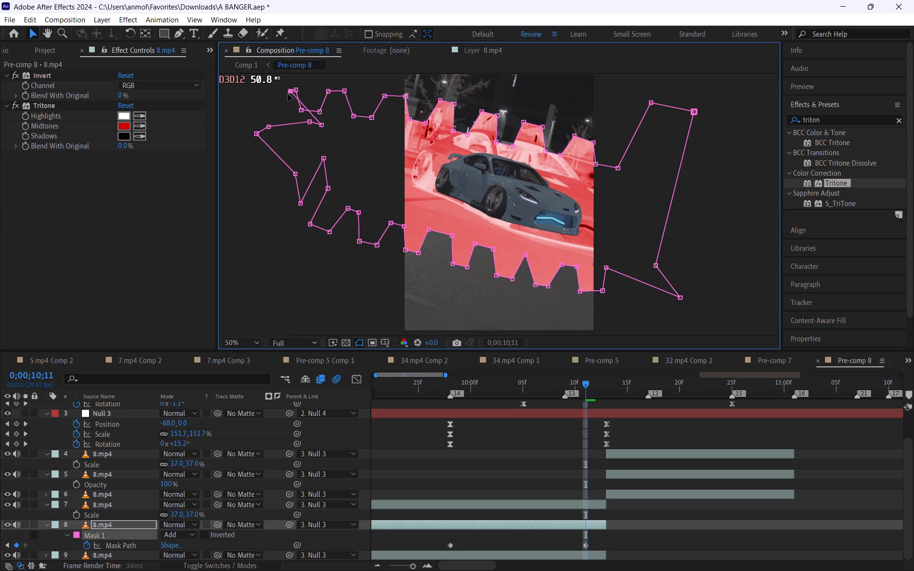
left_click_drag(288, 94, 277, 93)
left_click_drag(322, 128, 287, 112)
left_click_drag(287, 112, 268, 108)
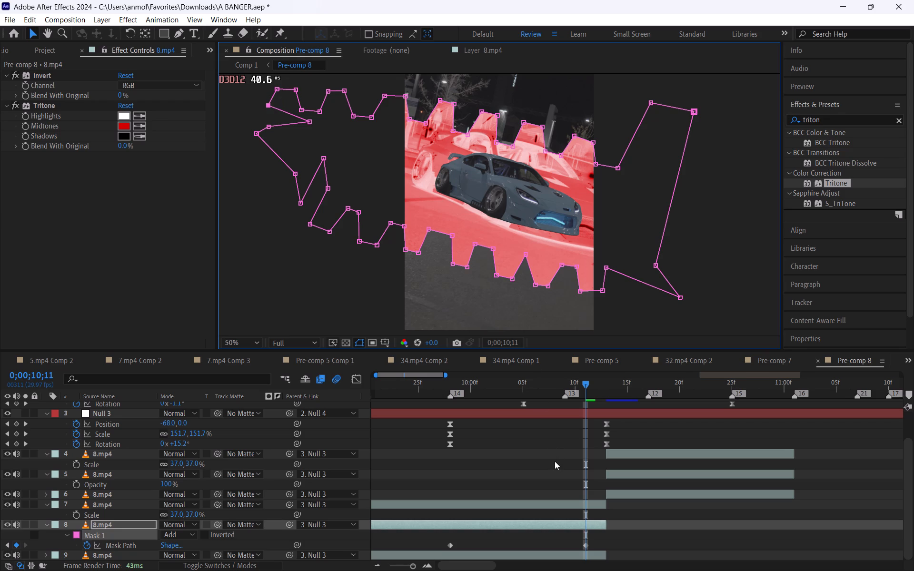
At 0;00;09;28, select layer 8's first Mask Path keyframe and set its mask shape's bounding-box top to about 55 px.
left_click(450, 385)
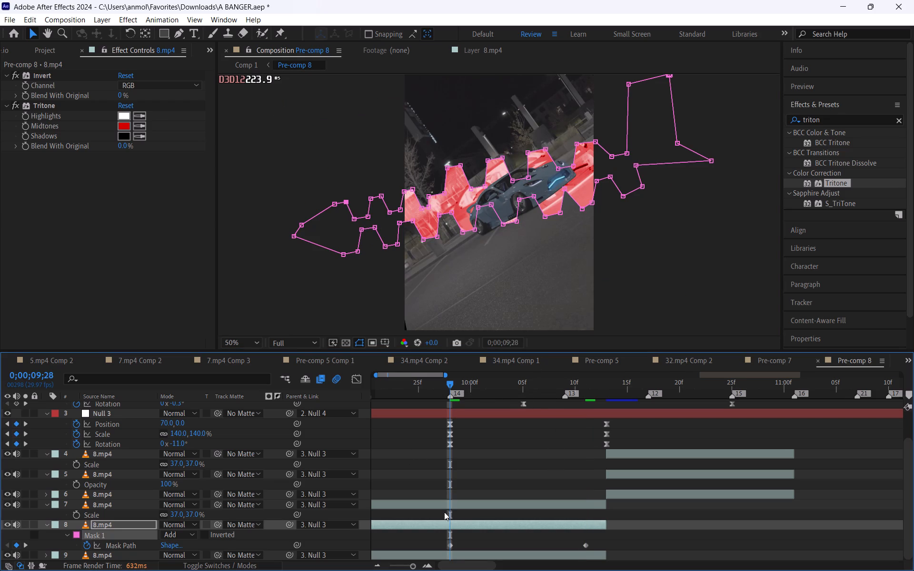
left_click(450, 546)
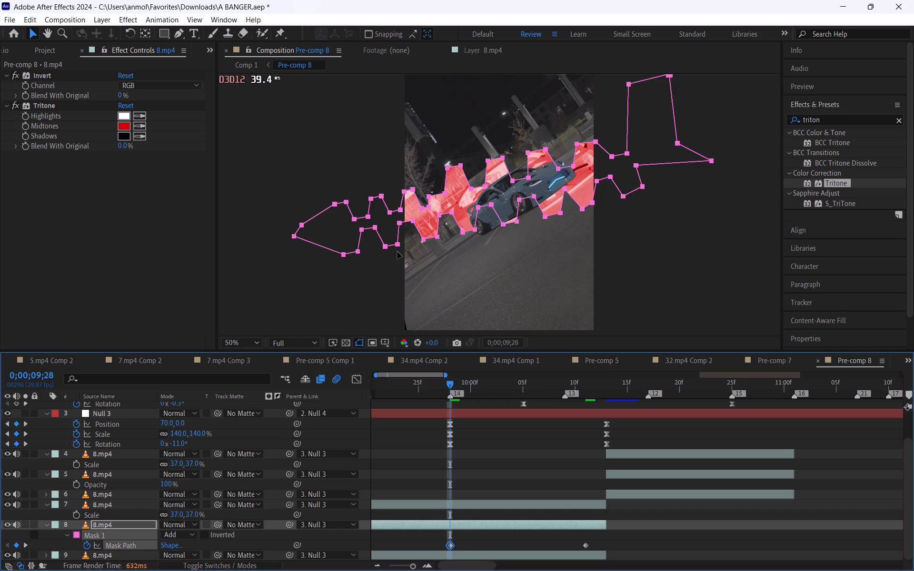
left_click(178, 545)
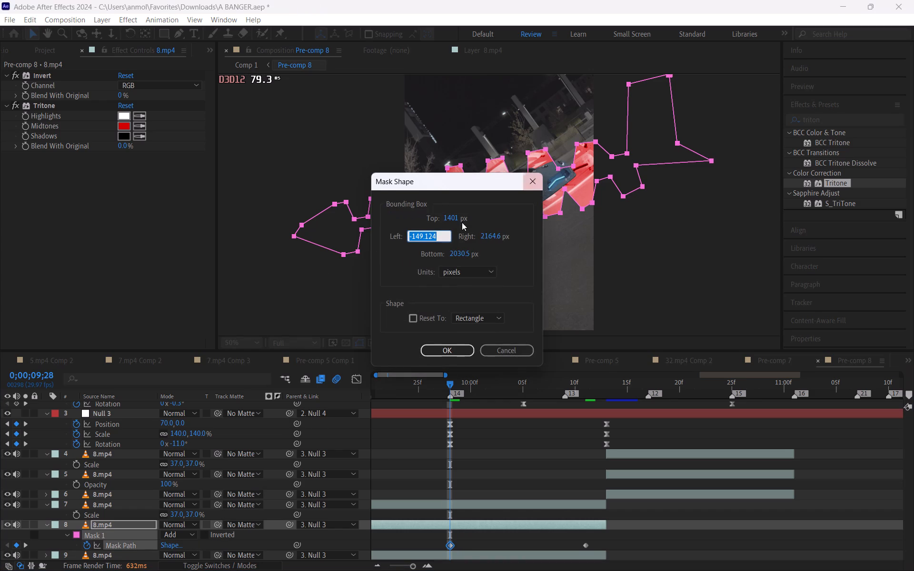
left_click_drag(452, 217, 0, 568)
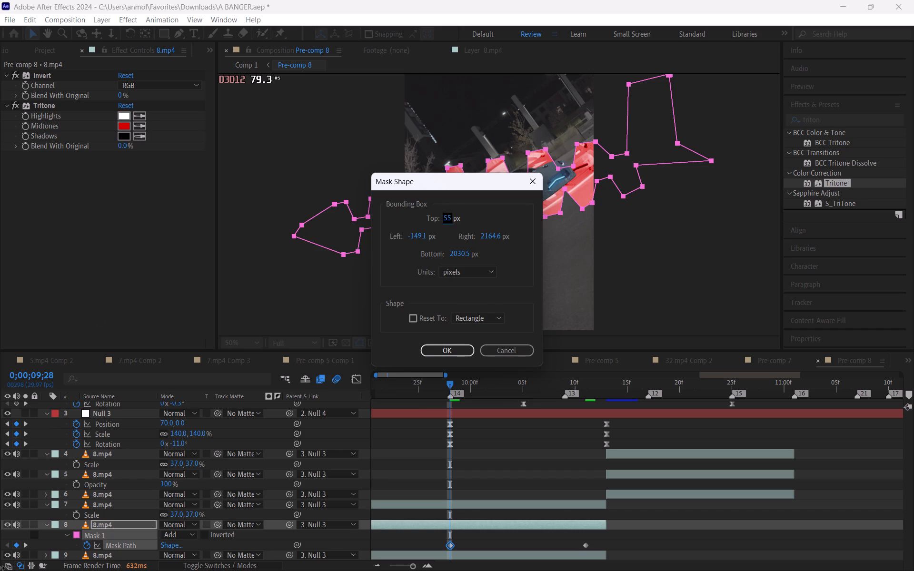
left_click_drag(0, 568, 0, 570)
left_click(426, 341)
left_click(431, 347)
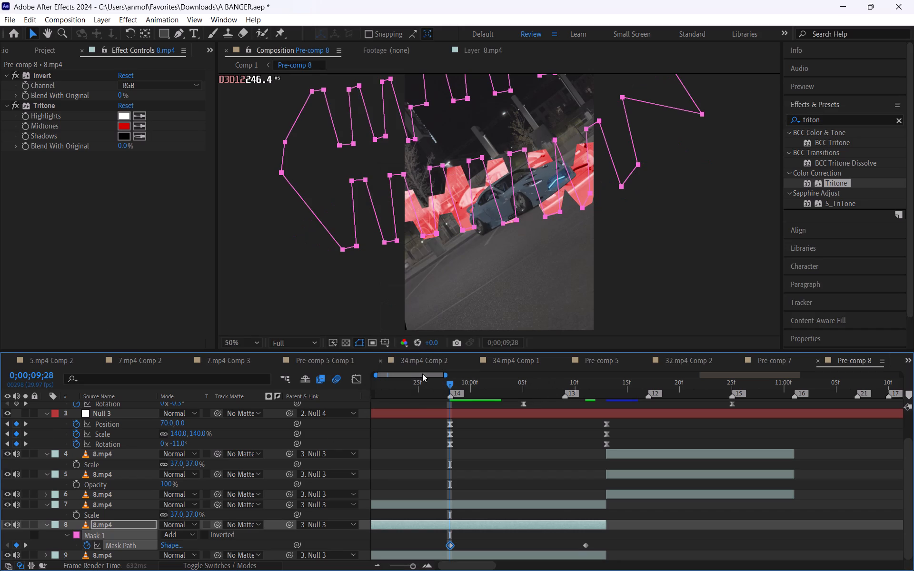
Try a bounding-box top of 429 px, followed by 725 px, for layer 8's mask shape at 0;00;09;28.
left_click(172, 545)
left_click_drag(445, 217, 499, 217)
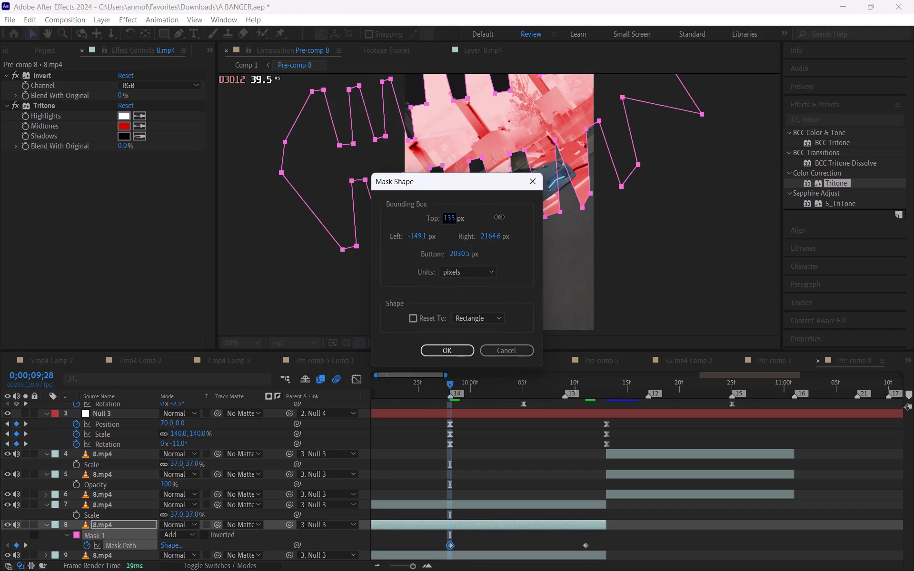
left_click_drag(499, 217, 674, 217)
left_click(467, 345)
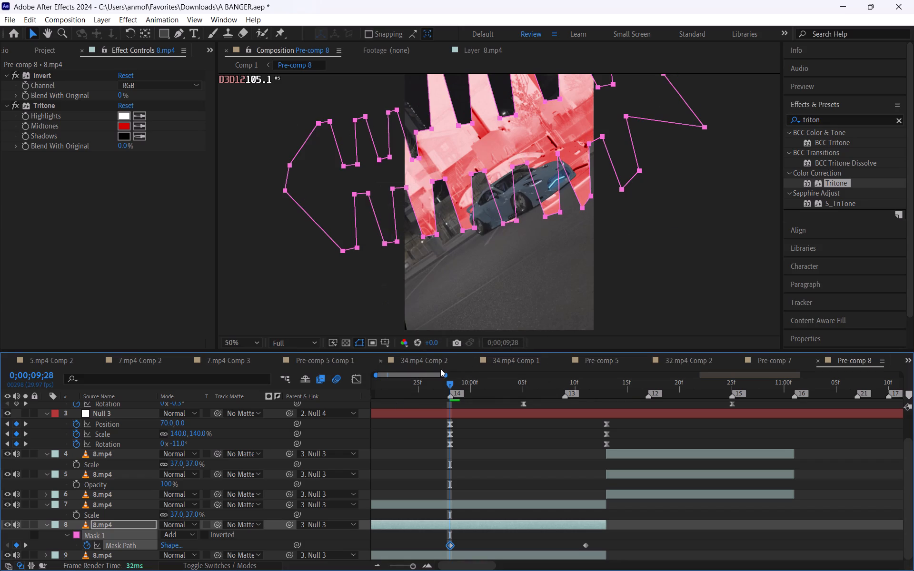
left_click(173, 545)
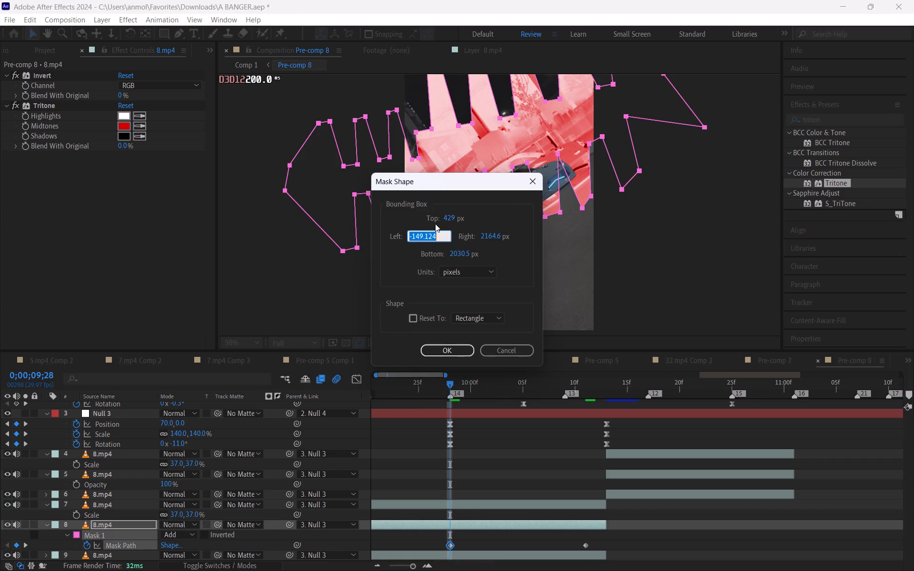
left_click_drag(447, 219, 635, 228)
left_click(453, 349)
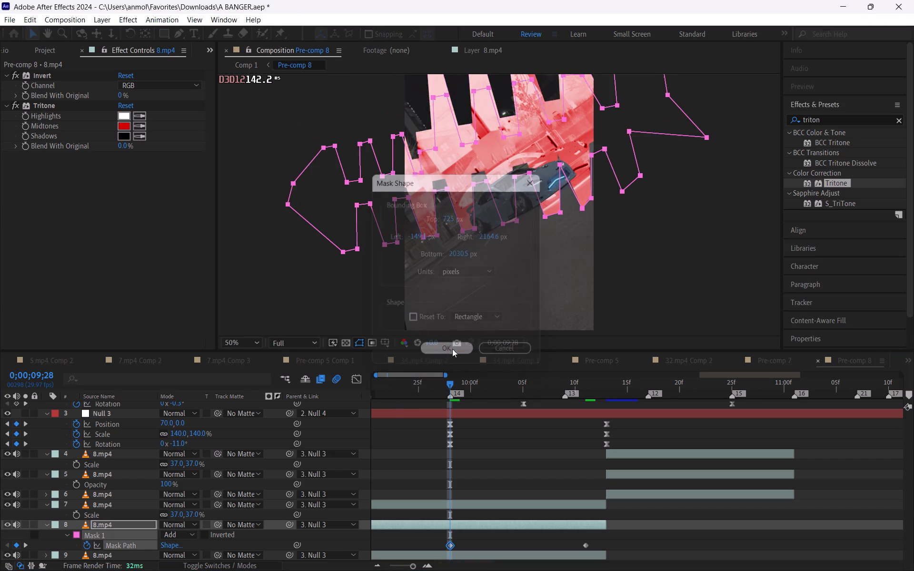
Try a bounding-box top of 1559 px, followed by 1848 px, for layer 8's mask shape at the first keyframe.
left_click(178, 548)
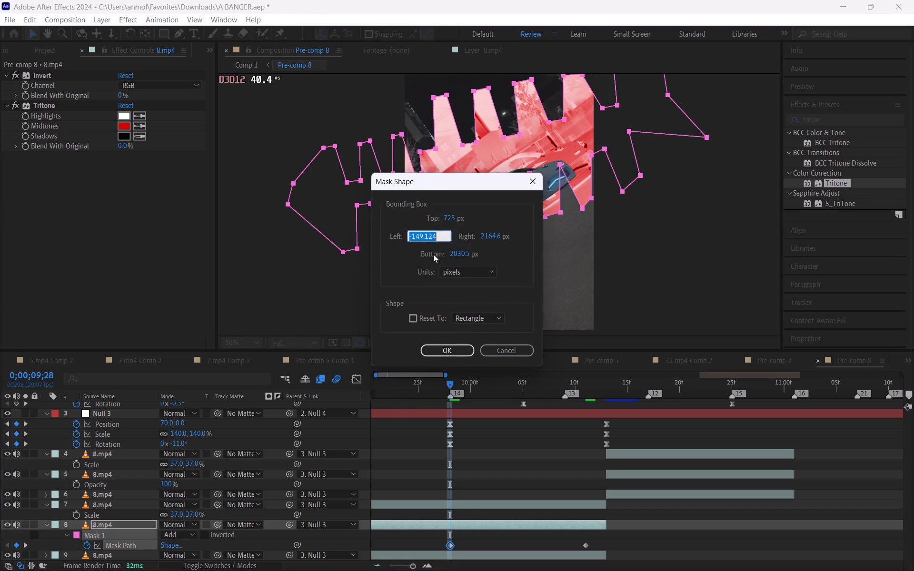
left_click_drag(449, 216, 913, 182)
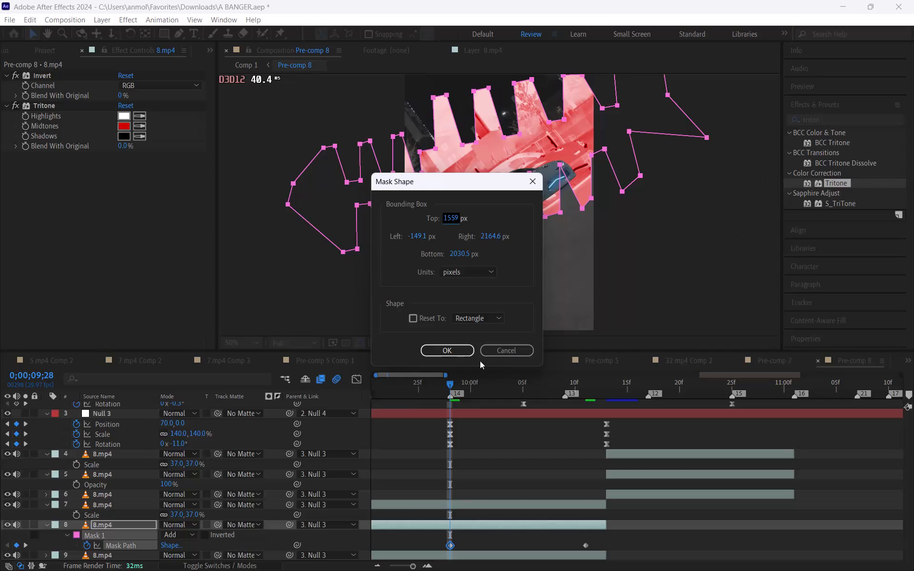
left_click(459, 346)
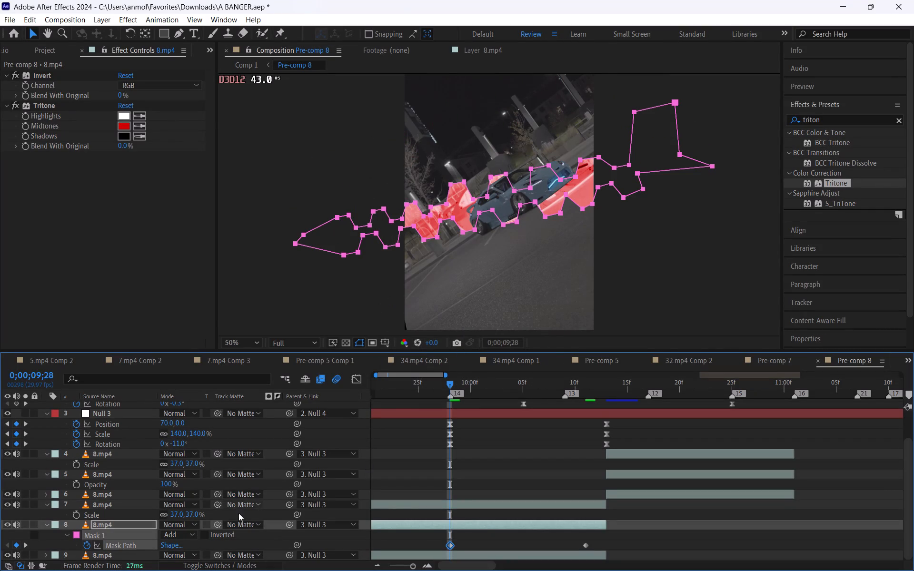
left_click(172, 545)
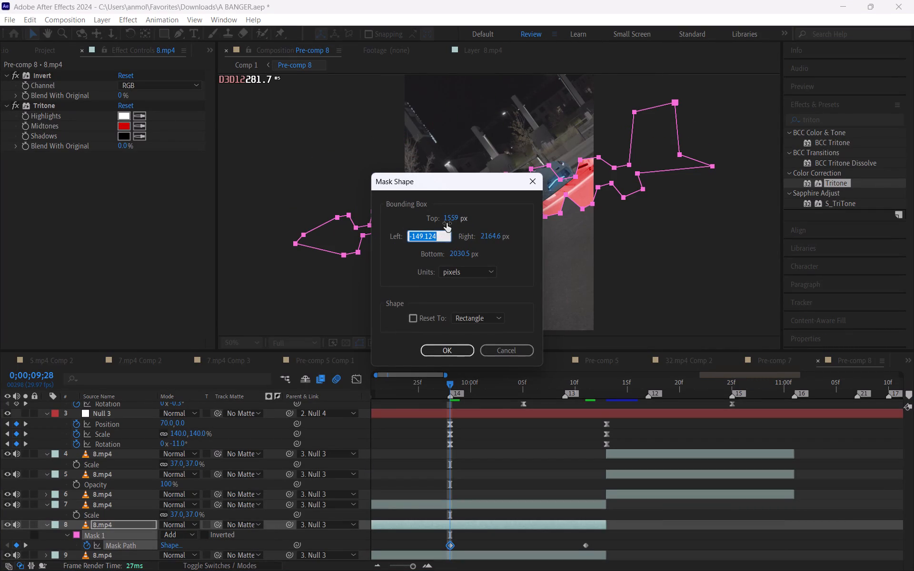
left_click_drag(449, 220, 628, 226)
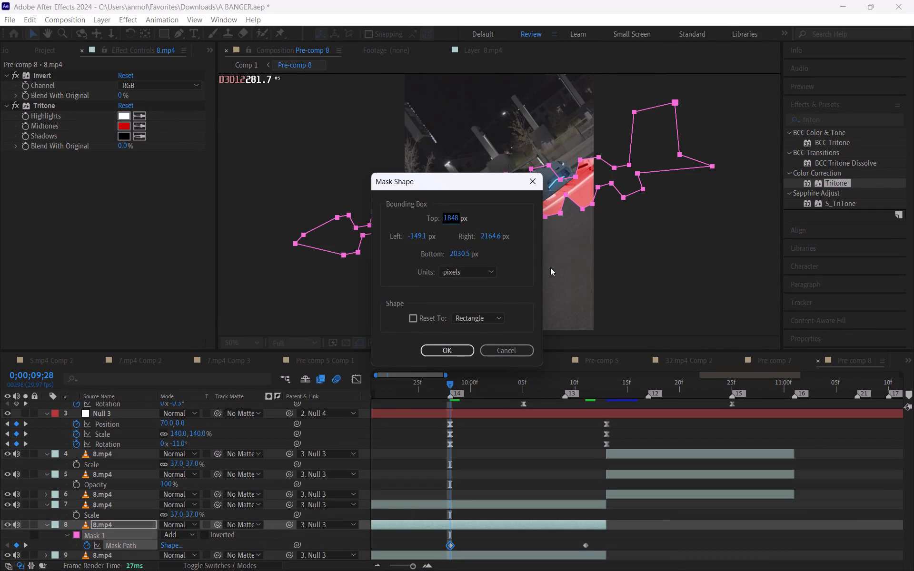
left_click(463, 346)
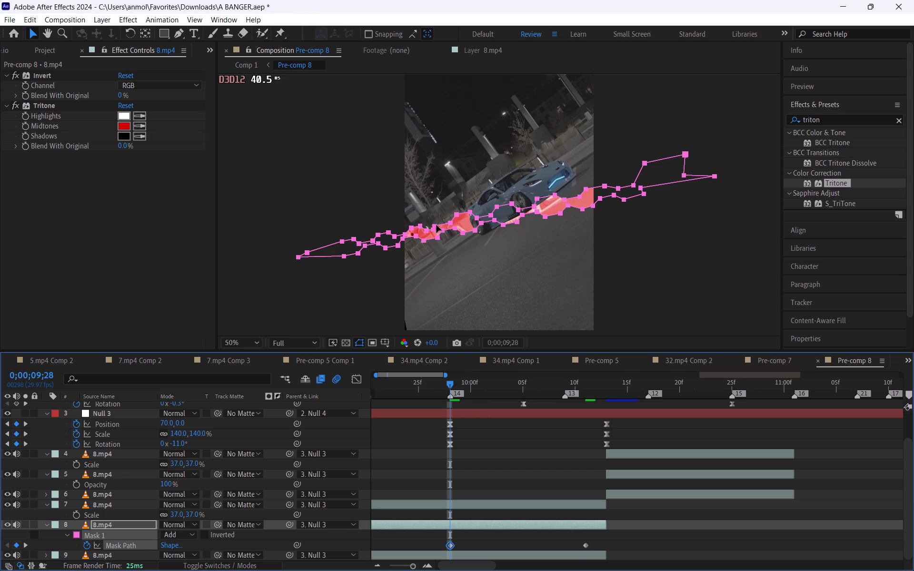
Set the mask shape's bounding-box top to 2000 px at 0;00;09;28, flattening the mask into a thin strip, and deselect it.
left_click(176, 546)
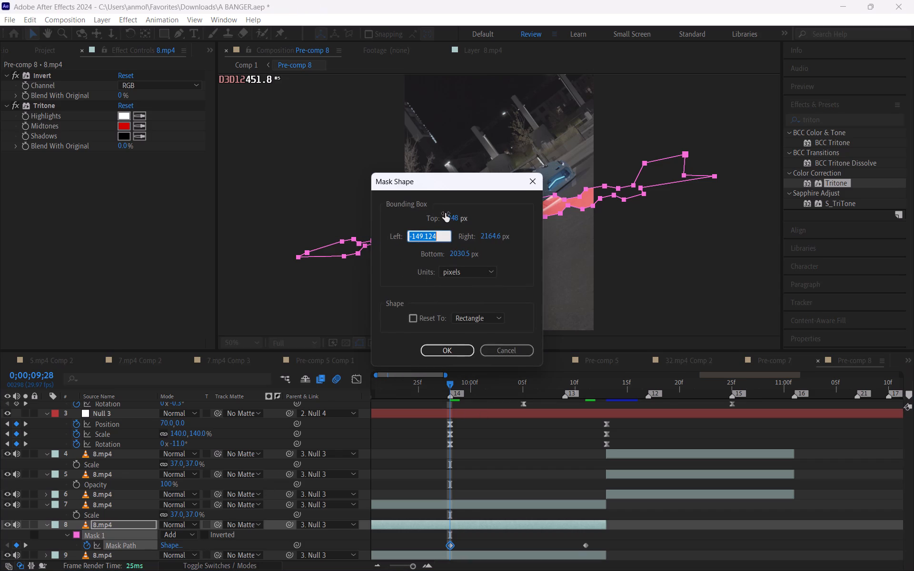
left_click_drag(453, 217, 548, 234)
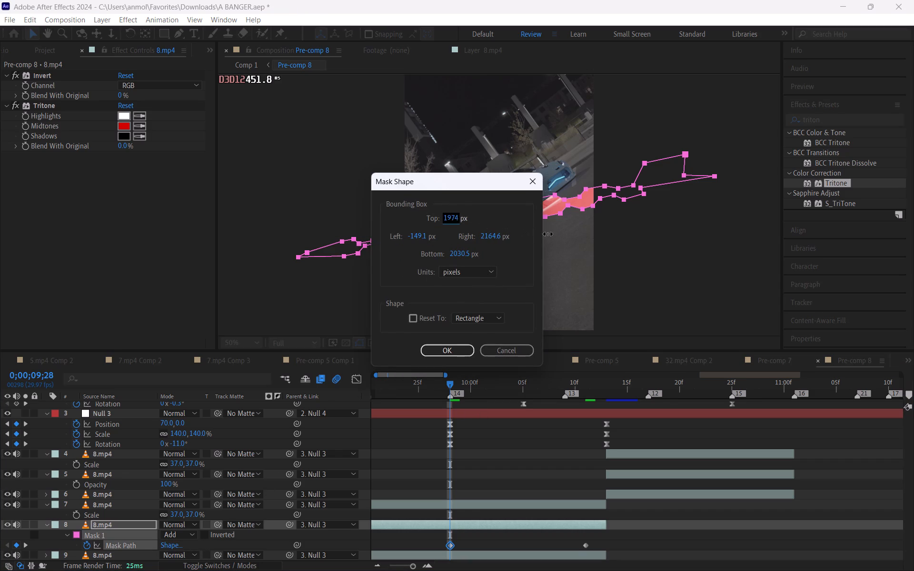
left_click_drag(548, 234, 562, 237)
left_click_drag(562, 237, 565, 236)
left_click(459, 354)
left_click(515, 457)
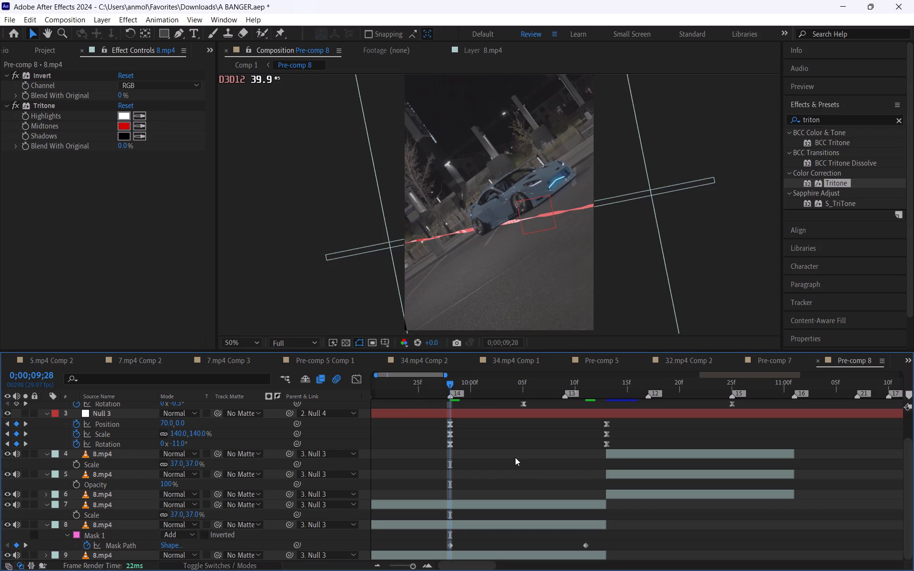
At 0;00;09;28, collapse layer 8's mask strip across the fence area behind the car by moving its upper points onto the lower edge.
left_click(502, 525)
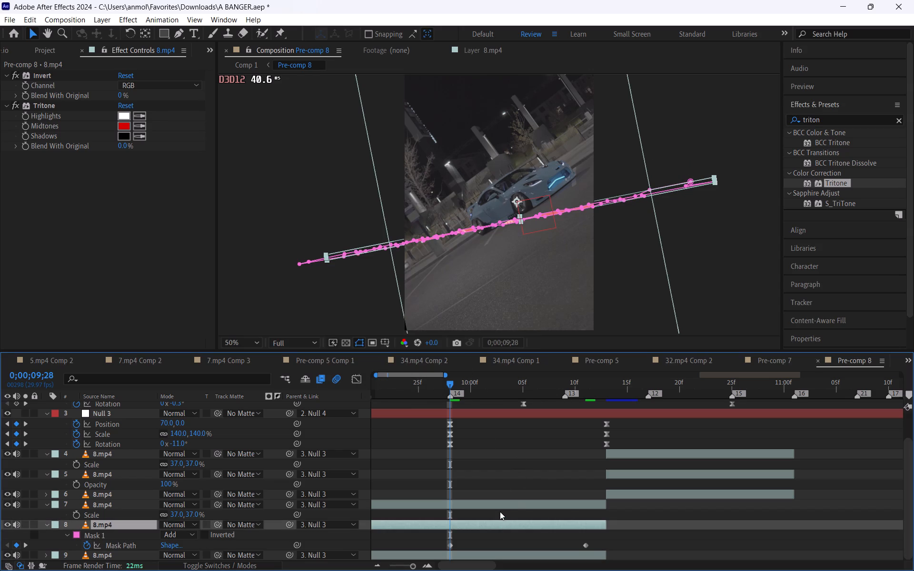
left_click(500, 511)
scroll(456, 235, "up", 1)
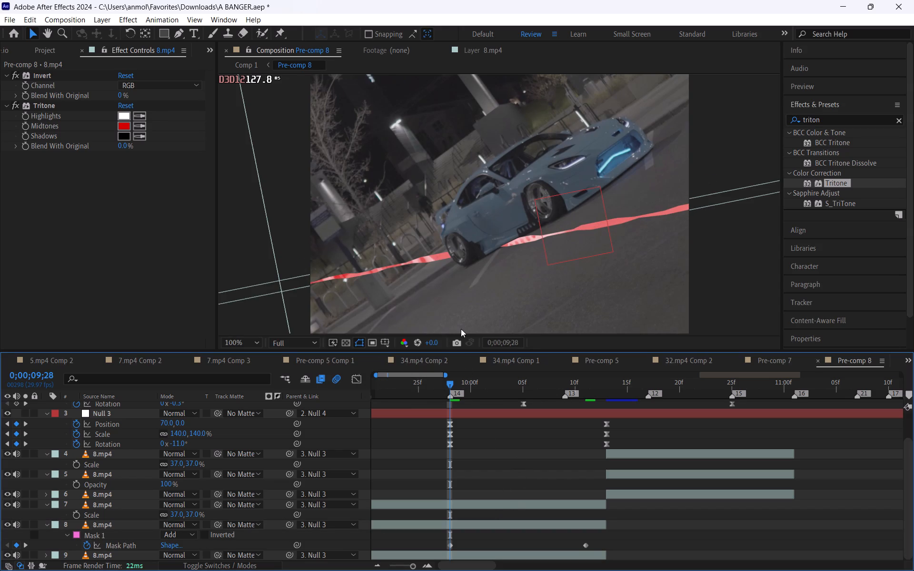
left_click(447, 527)
scroll(365, 263, "up", 1)
key("space")
key("space")
key("space")
key("space")
key("space")
key("space")
key("space")
key("space")
key("space")
key("space")
key("space")
key("space")
key("space")
key("space")
key("space")
key("space")
key("space")
key("space")
key("space")
key("space")
left_click_drag(375, 289, 604, 194)
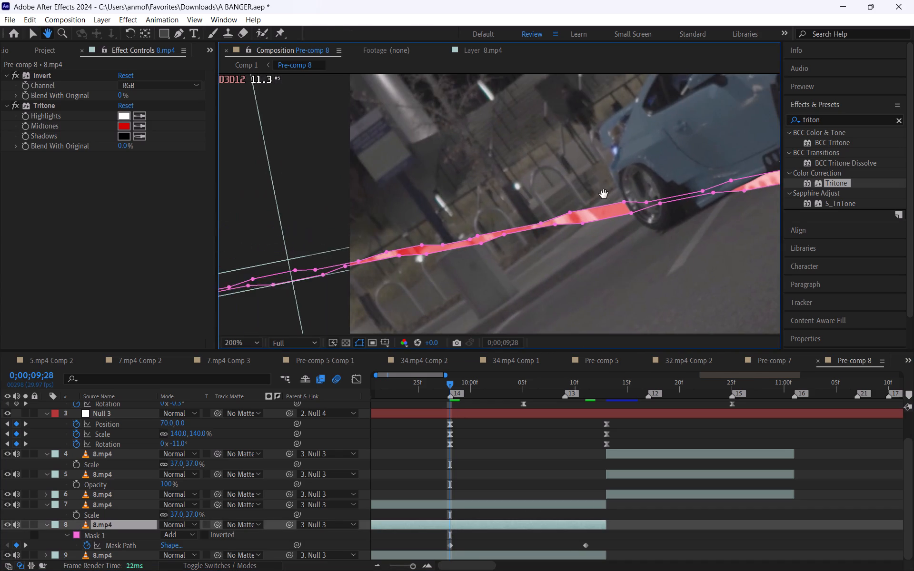
left_click_drag(604, 194, 604, 195)
left_click(358, 265)
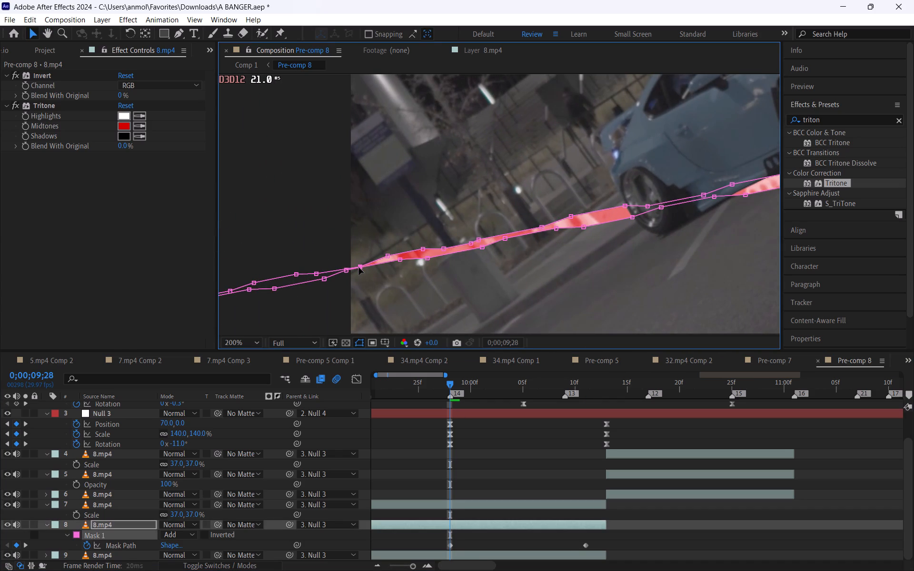
left_click_drag(386, 254, 390, 259)
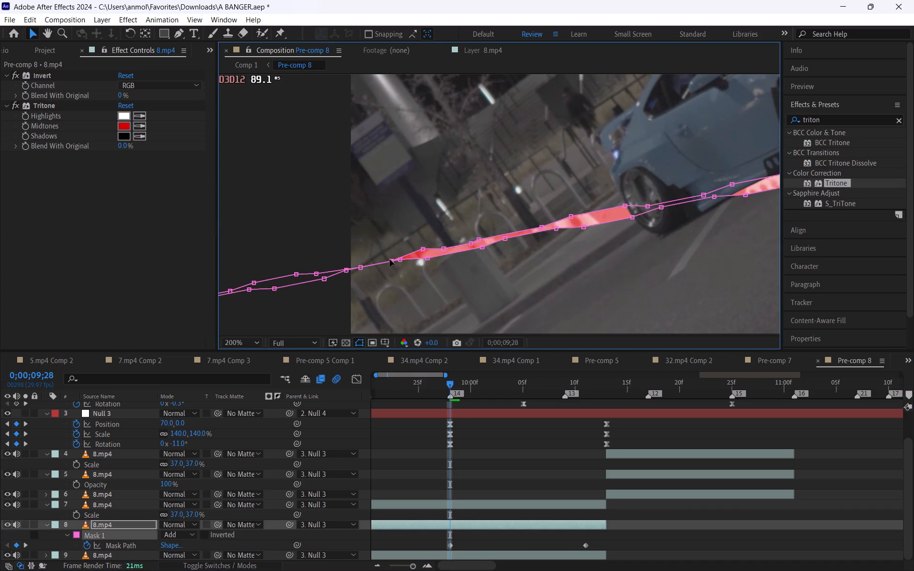
left_click_drag(390, 259, 390, 260)
left_click_drag(423, 250, 428, 259)
left_click_drag(442, 247, 450, 252)
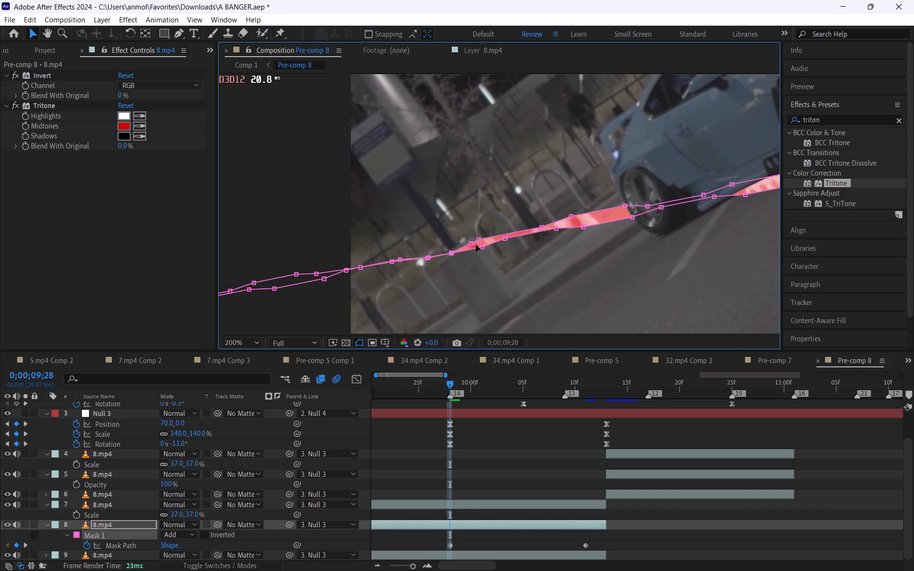
left_click_drag(472, 243, 481, 246)
left_click_drag(479, 239, 500, 239)
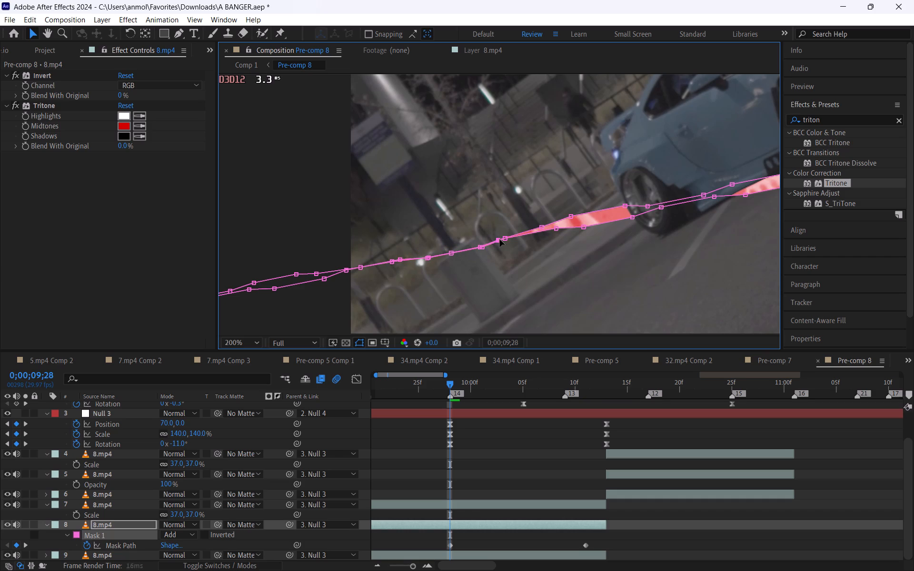
left_click_drag(500, 239, 505, 237)
Close layer 8's mask strip from the fence to the car's rear wheel by moving the upper points onto the lower ones.
key("space")
key("space")
key("space")
key("space")
key("space")
key("space")
key("space")
key("space")
key("space")
key("space")
key("space")
key("space")
key("space")
key("space")
key("space")
key("space")
key("space")
key("space")
key("space")
key("space")
left_click_drag(560, 241, 424, 269)
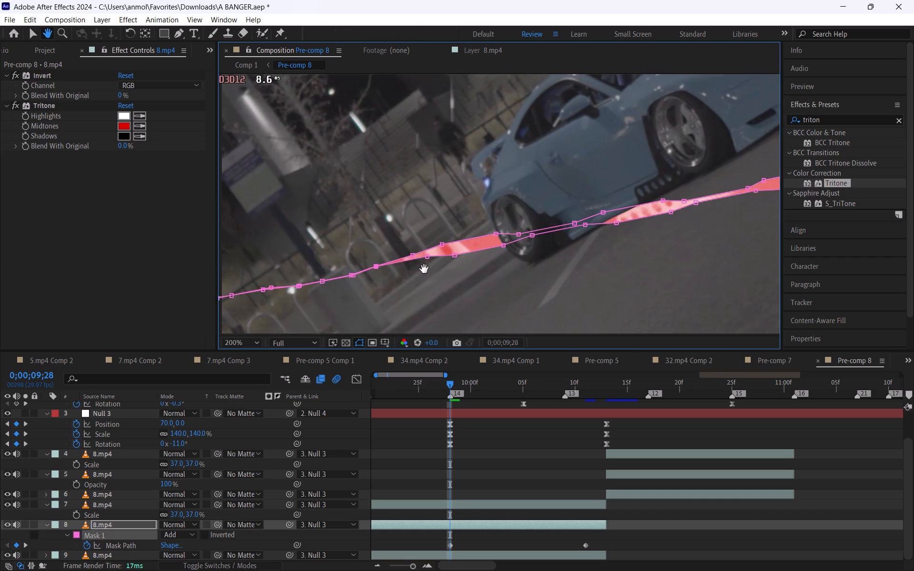
left_click_drag(424, 269, 340, 285)
left_click_drag(320, 271, 336, 271)
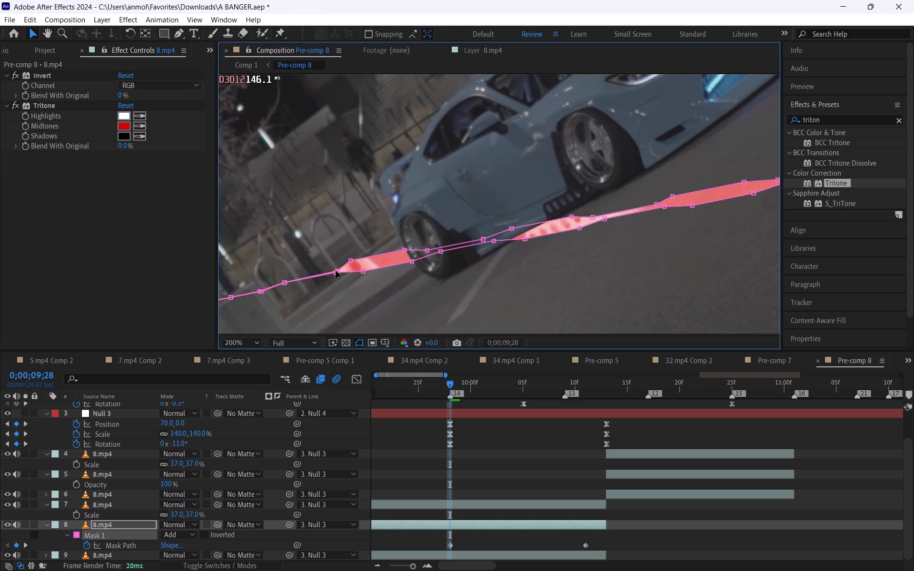
left_click_drag(336, 271, 334, 272)
left_click_drag(352, 259, 364, 270)
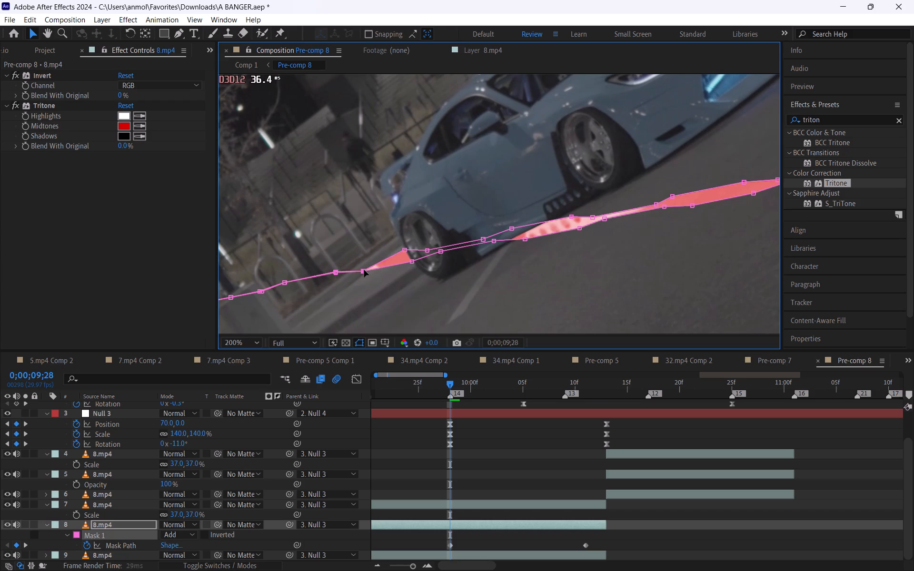
left_click_drag(364, 270, 364, 270)
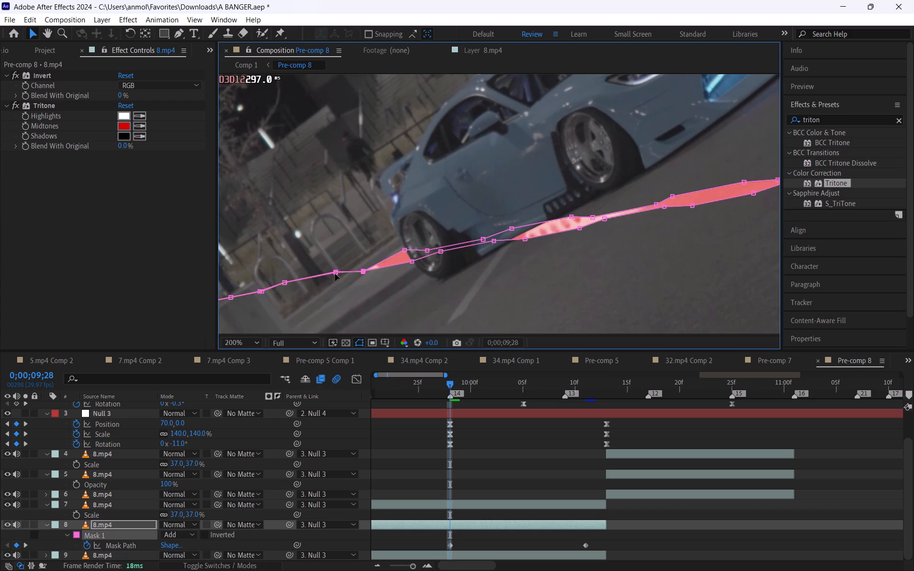
left_click(336, 271)
left_click_drag(403, 249, 411, 261)
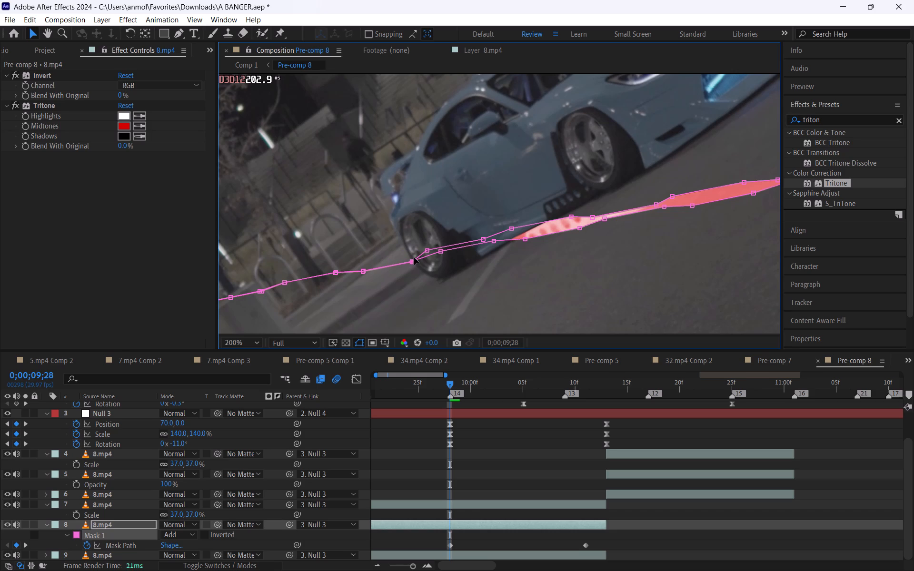
left_click_drag(425, 249, 439, 249)
Merge the mask's upper and lower points beneath the car, from the rear wheel to just past the front wheel.
left_click_drag(439, 249, 445, 261)
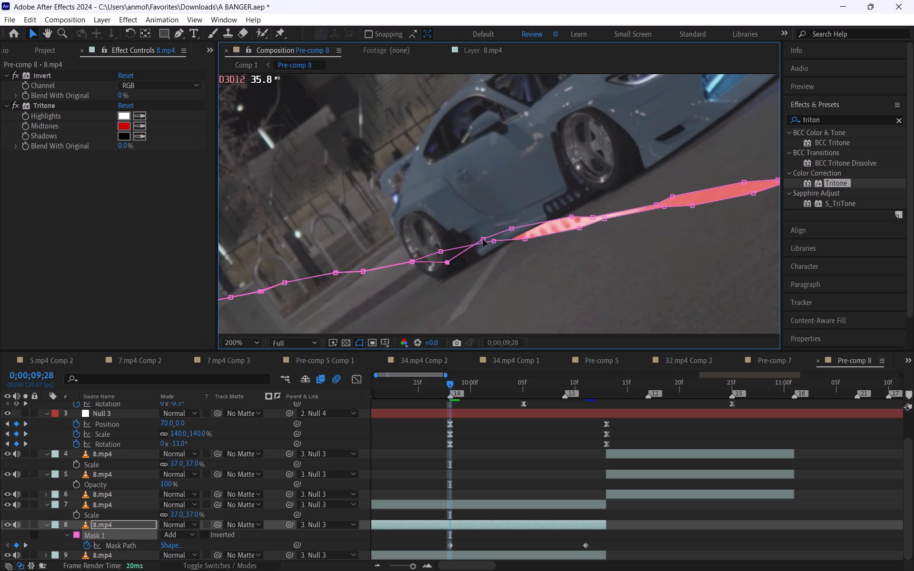
left_click_drag(483, 239, 493, 250)
left_click_drag(511, 229, 524, 247)
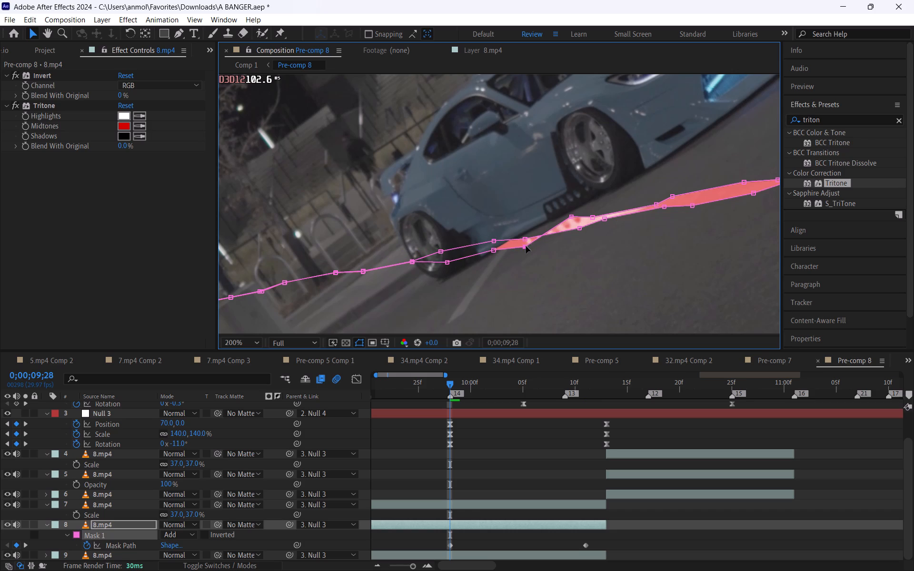
left_click_drag(524, 240, 521, 254)
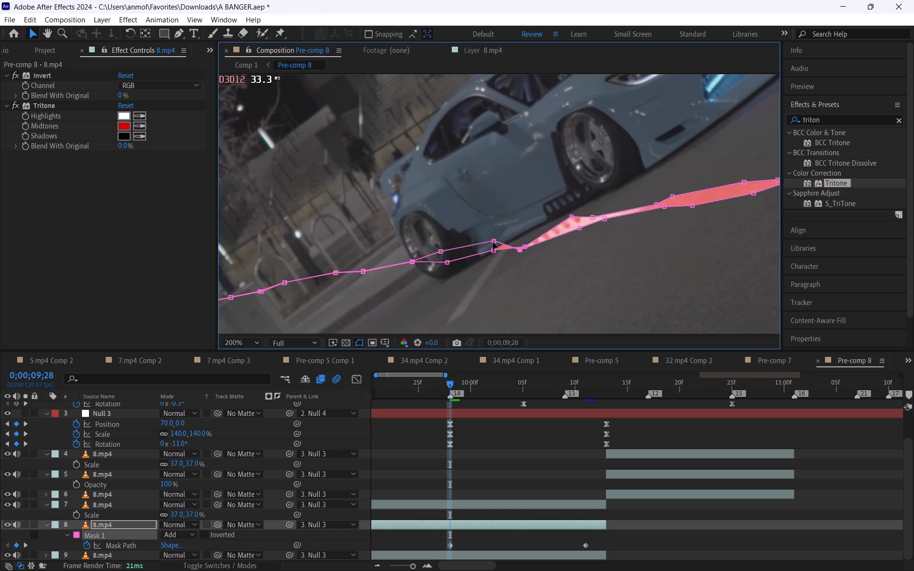
left_click_drag(493, 242, 494, 251)
left_click_drag(518, 252, 524, 248)
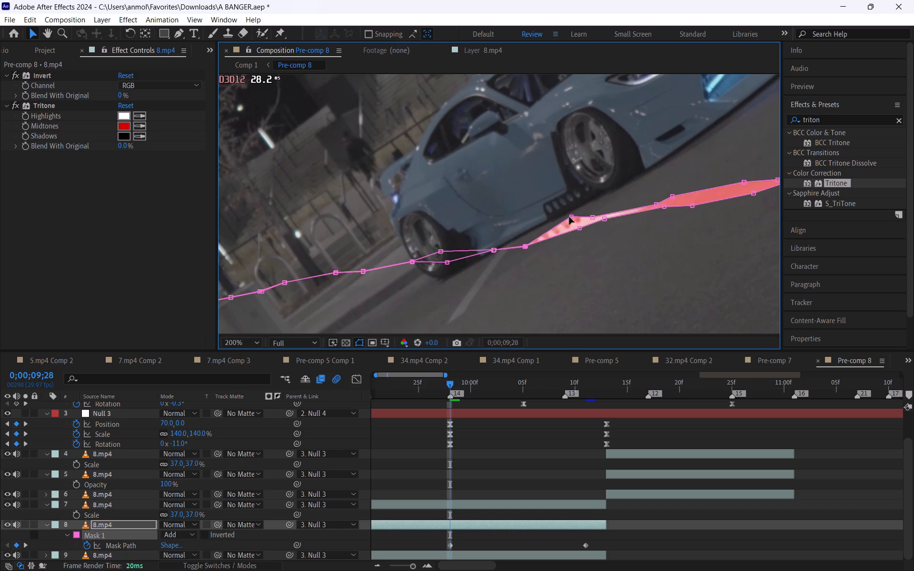
left_click_drag(572, 215, 580, 226)
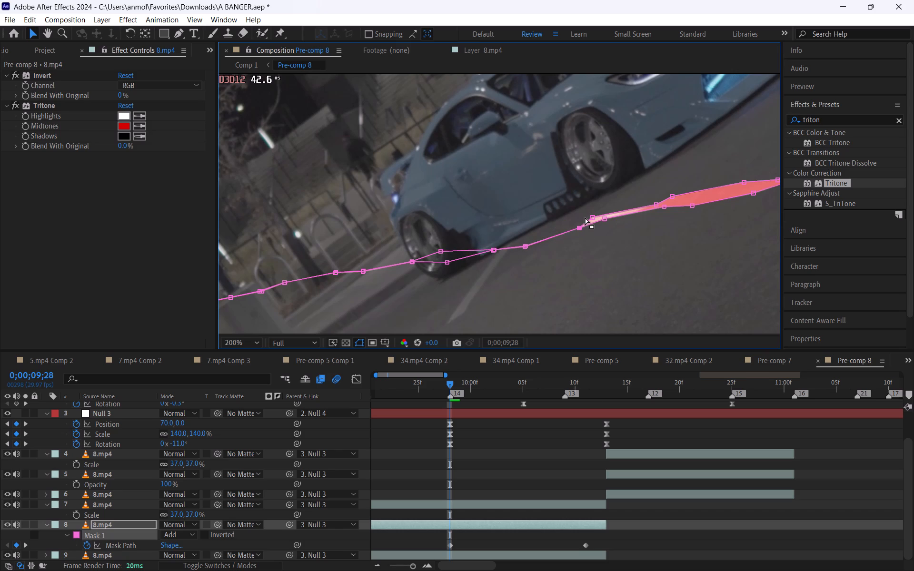
left_click_drag(594, 217, 605, 218)
Collapse the mask strip on the road ahead of the front wheel by moving its upper points onto the lower edge.
key("space")
key("space")
key("space")
key("space")
key("space")
key("space")
key("space")
key("space")
left_click_drag(631, 220, 409, 274)
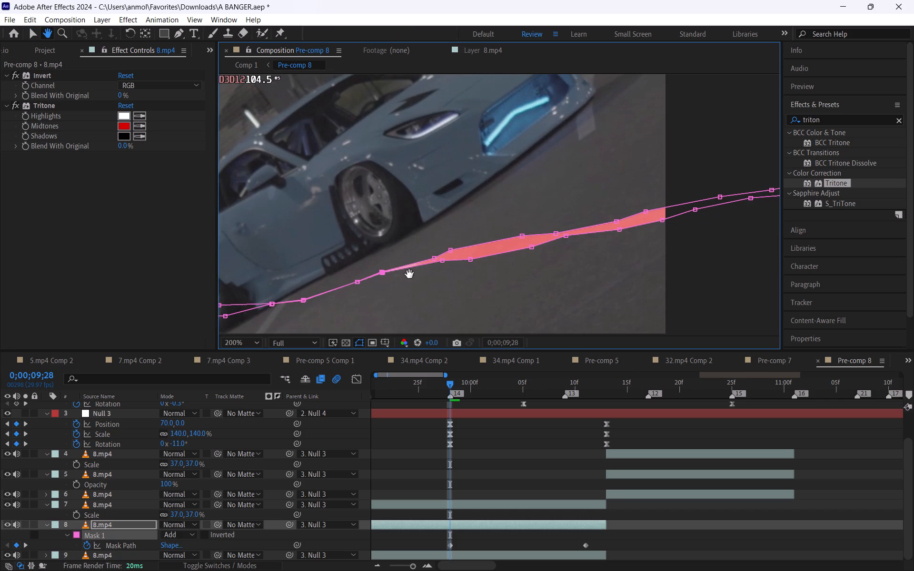
left_click_drag(409, 274, 408, 274)
left_click_drag(435, 259, 442, 262)
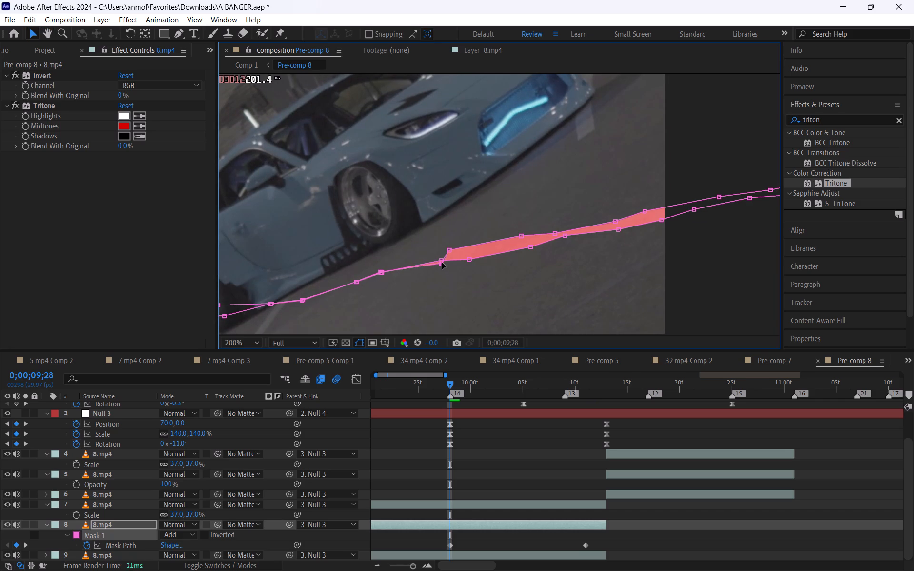
left_click_drag(442, 262, 443, 261)
left_click_drag(451, 249, 471, 260)
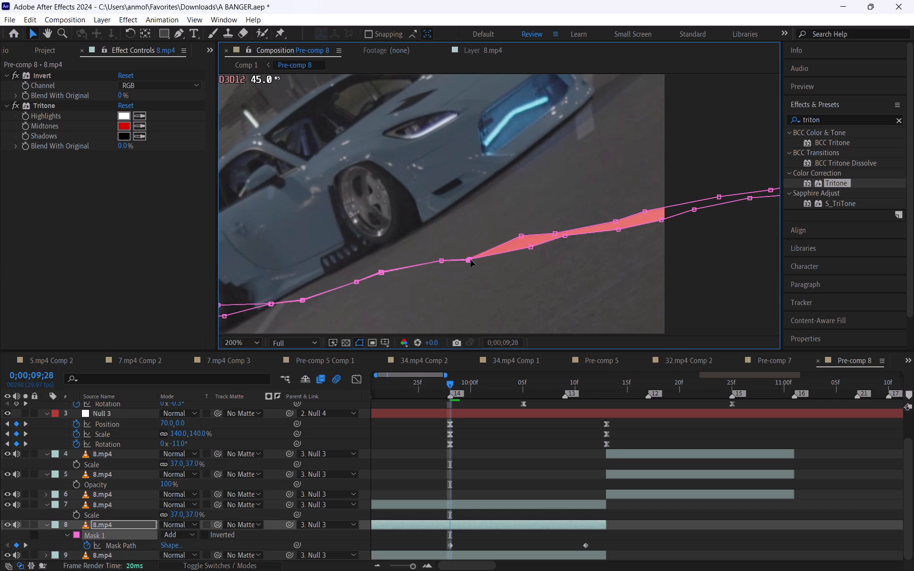
left_click_drag(471, 260, 470, 257)
left_click_drag(522, 236, 523, 237)
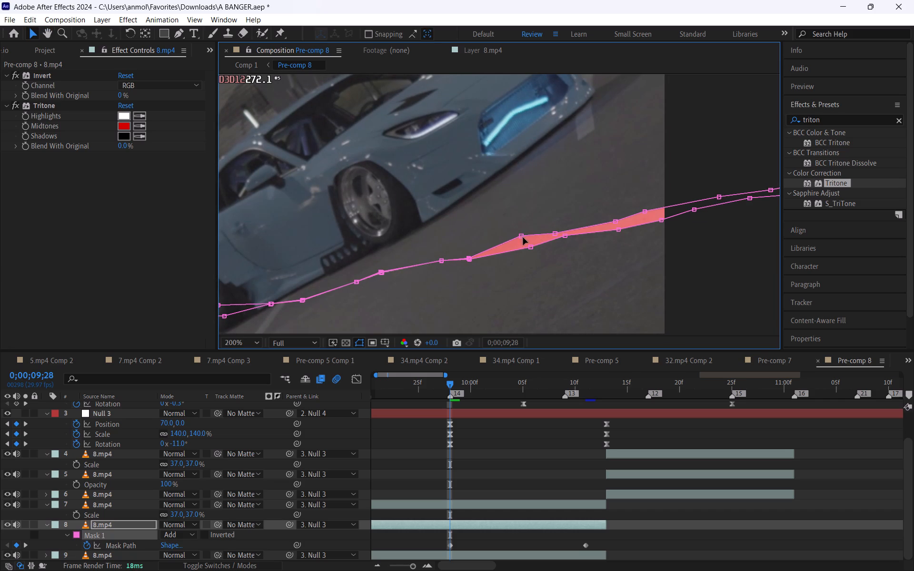
left_click_drag(523, 237, 532, 246)
left_click_drag(556, 233, 565, 236)
Close the rest of the mask strip at the video frame's edge and line up the mask points just outside the frame.
key("space")
key("space")
key("space")
key("space")
key("space")
key("space")
key("space")
key("space")
key("space")
left_click_drag(613, 263, 594, 275)
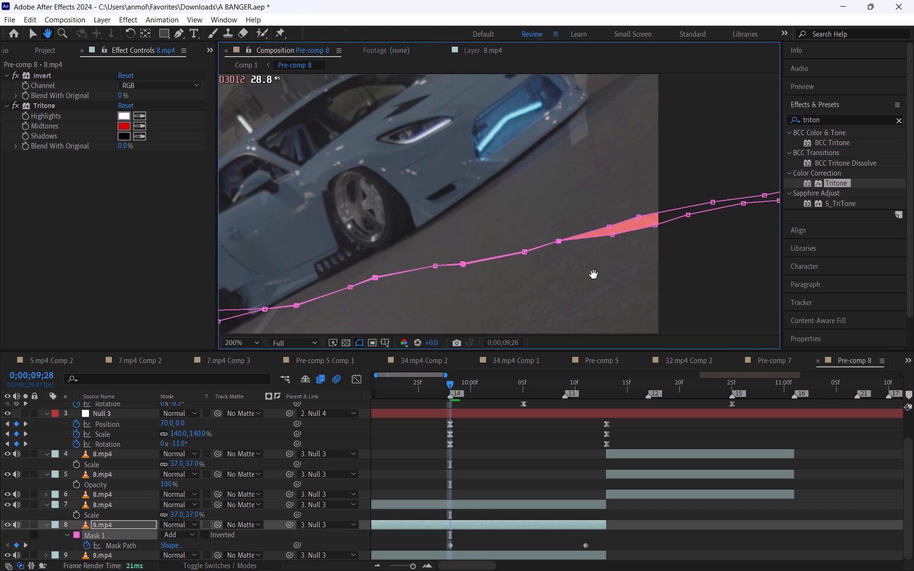
left_click_drag(594, 275, 382, 295)
left_click_drag(384, 254, 388, 262)
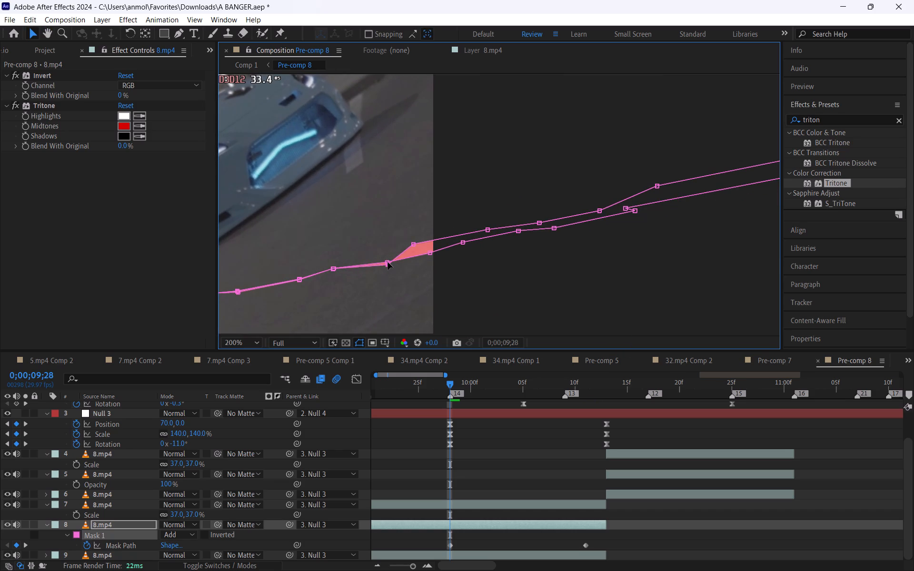
left_click_drag(388, 262, 387, 261)
left_click_drag(412, 246, 429, 253)
left_click_drag(487, 231, 463, 244)
left_click_drag(538, 223, 538, 223)
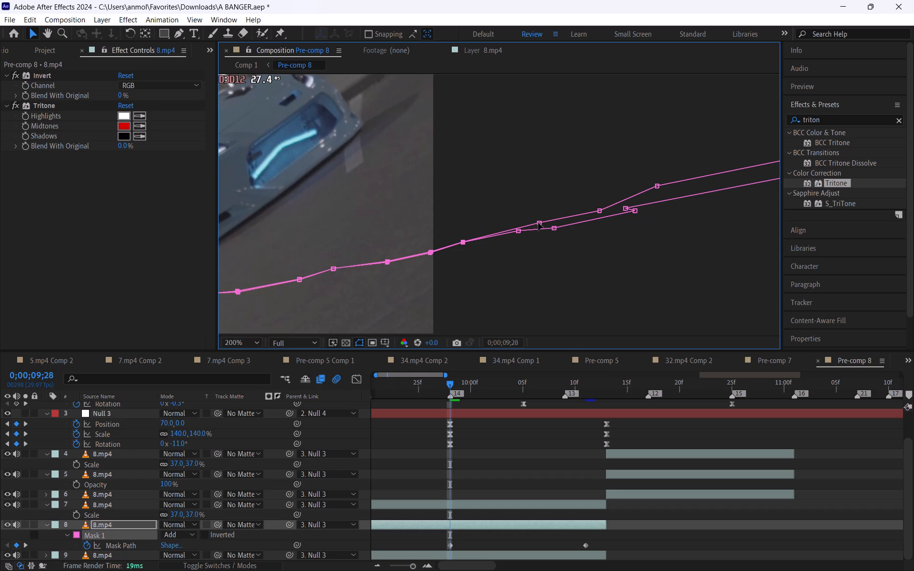
left_click_drag(538, 223, 517, 231)
left_click_drag(555, 228, 575, 223)
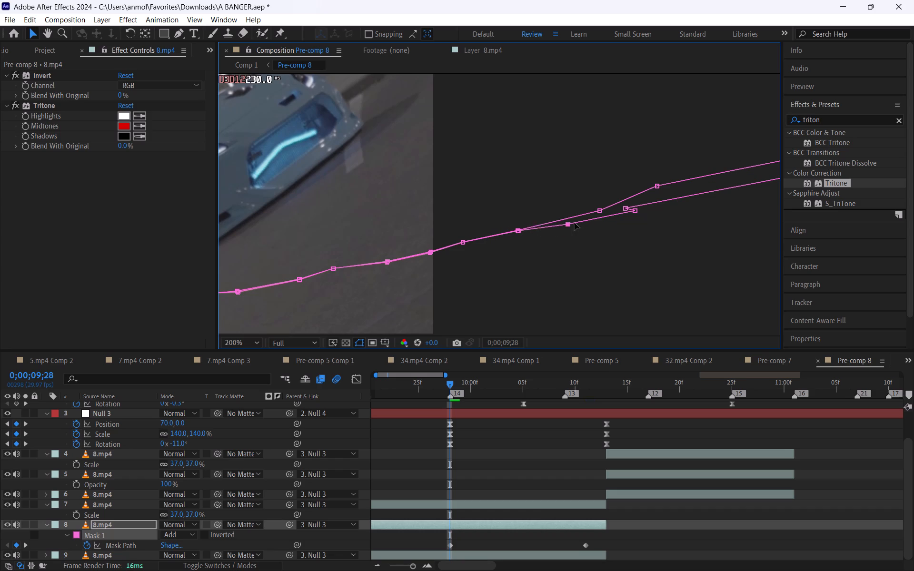
left_click_drag(575, 223, 600, 210)
left_click_drag(634, 211, 632, 211)
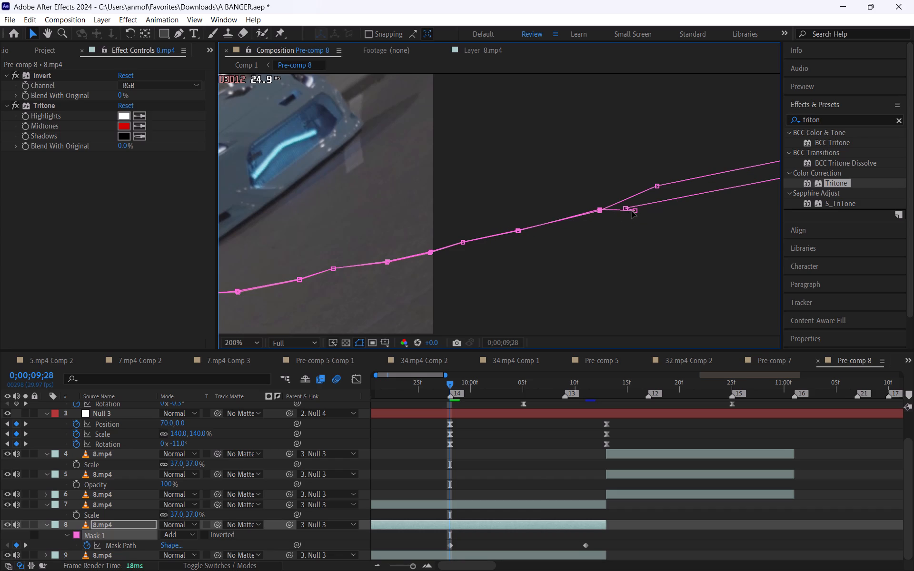
left_click_drag(632, 211, 626, 208)
Deselect the mask and scrub between 0;00;09;28 and 0;00;10;07 to check how the red overlay opens from the collapsed line.
scroll(402, 167, "down", 2)
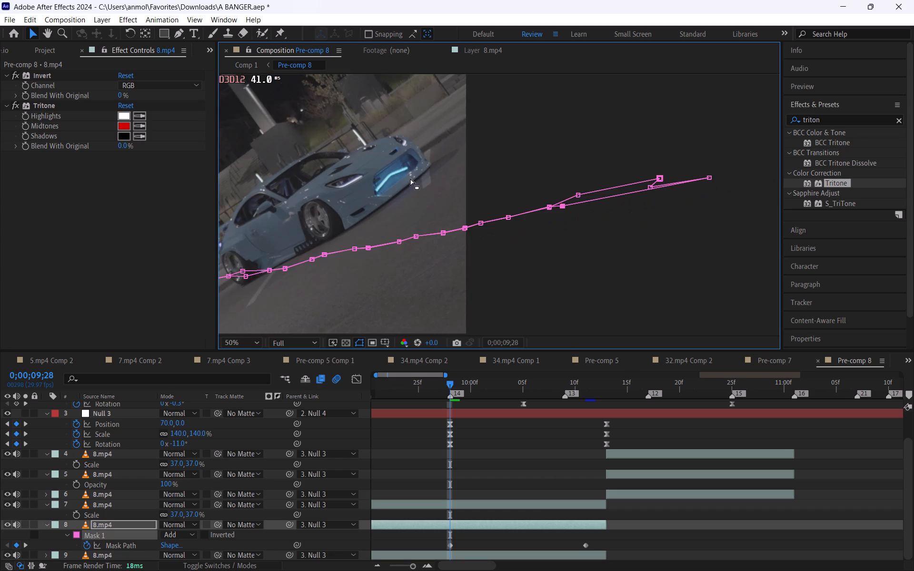
key("space")
key("space")
key("space")
key("space")
key("space")
key("space")
key("space")
key("space")
key("space")
key("space")
key("space")
key("space")
key("space")
key("space")
key("space")
key("space")
key("space")
key("space")
key("space")
key("space")
left_click_drag(420, 235, 491, 207)
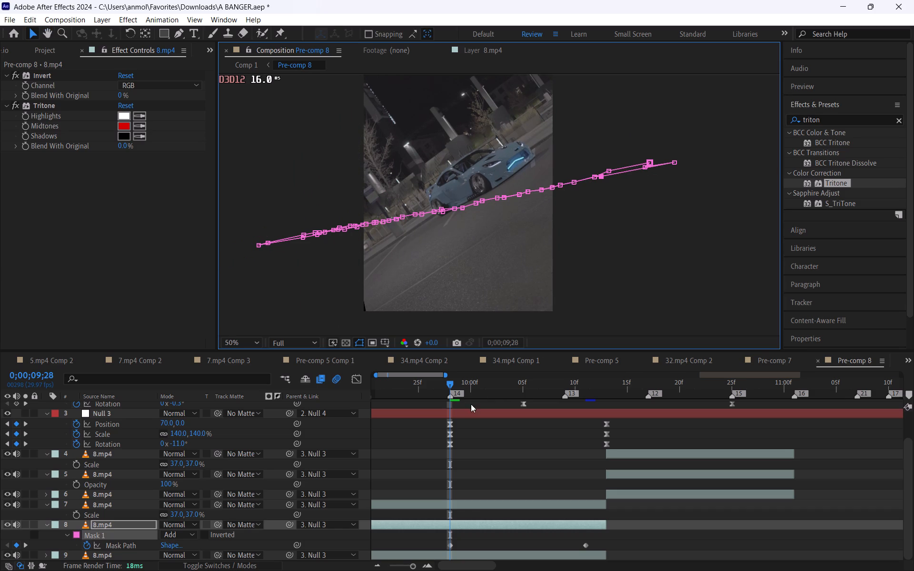
left_click_drag(471, 449, 467, 442)
left_click_drag(451, 387, 491, 397)
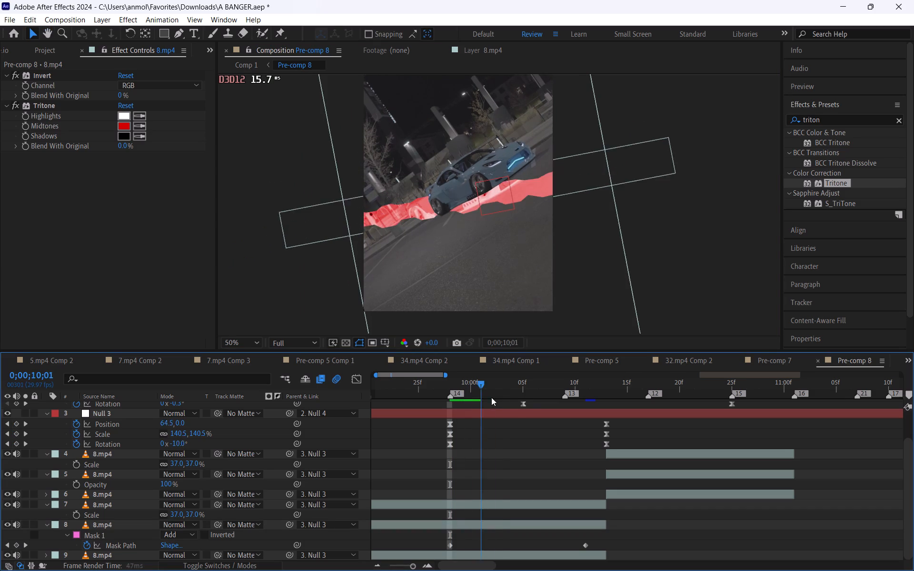
left_click_drag(491, 397, 545, 416)
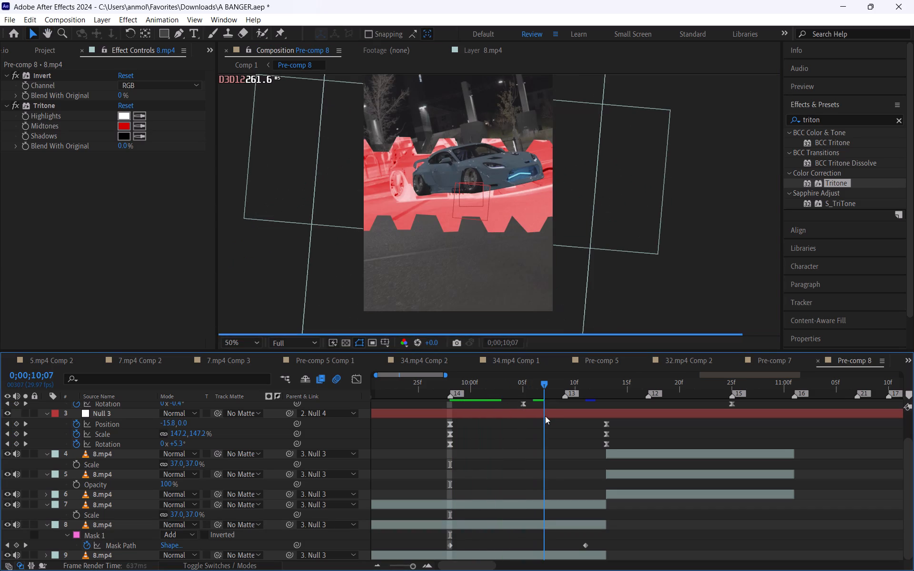
left_click_drag(545, 416, 548, 418)
key("space")
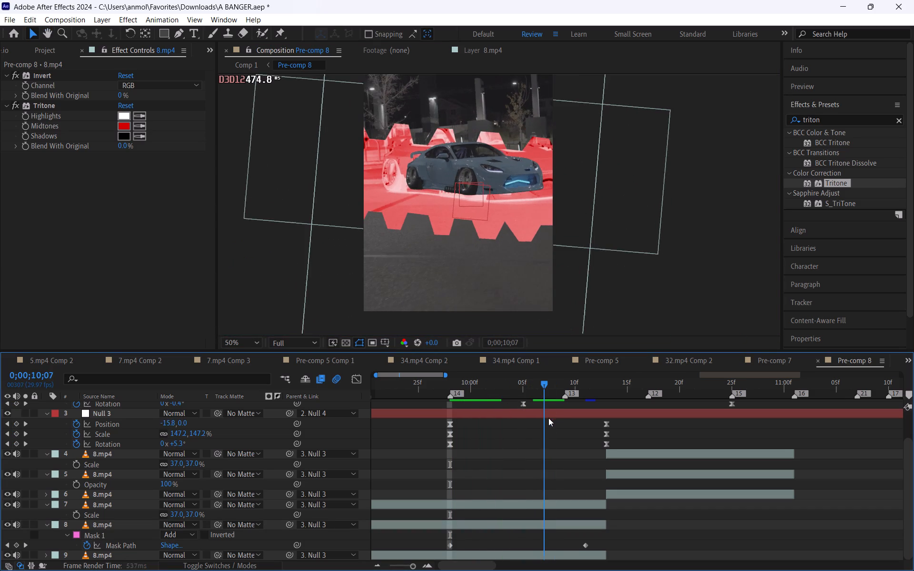
left_click_drag(548, 418, 507, 428)
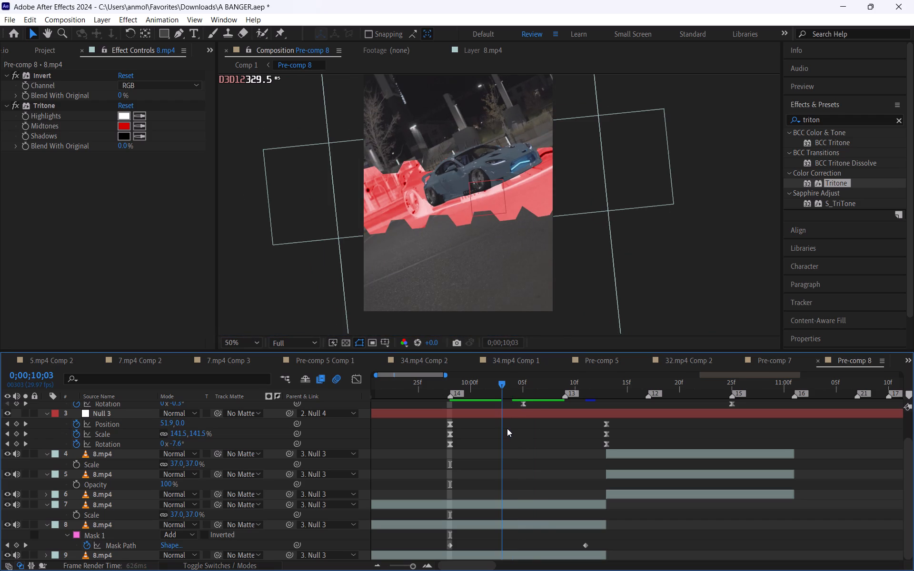
Move the end Mask Path keyframe of layer 8 to 0;00;10;13, where the layer ends, and bring the playhead to that frame.
left_click_drag(507, 428, 571, 443)
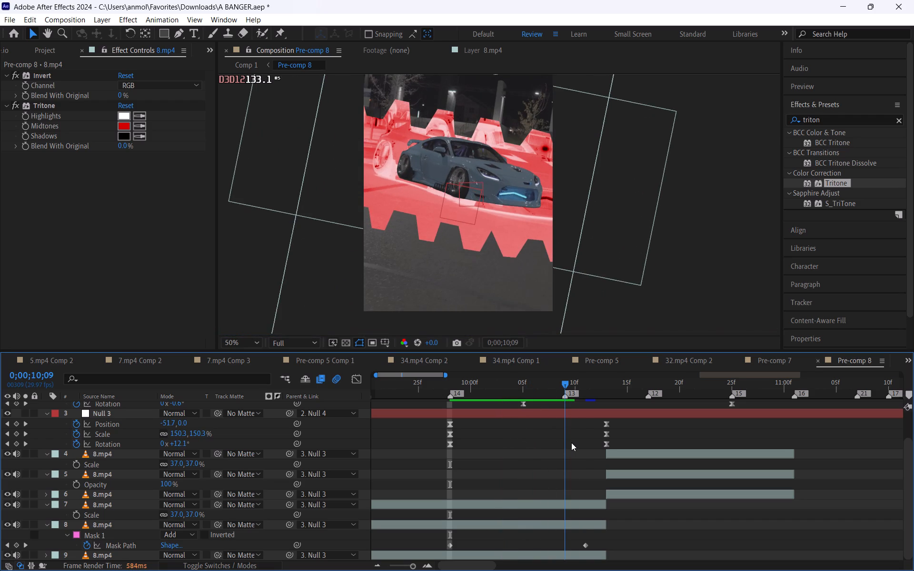
left_click_drag(571, 443, 606, 465)
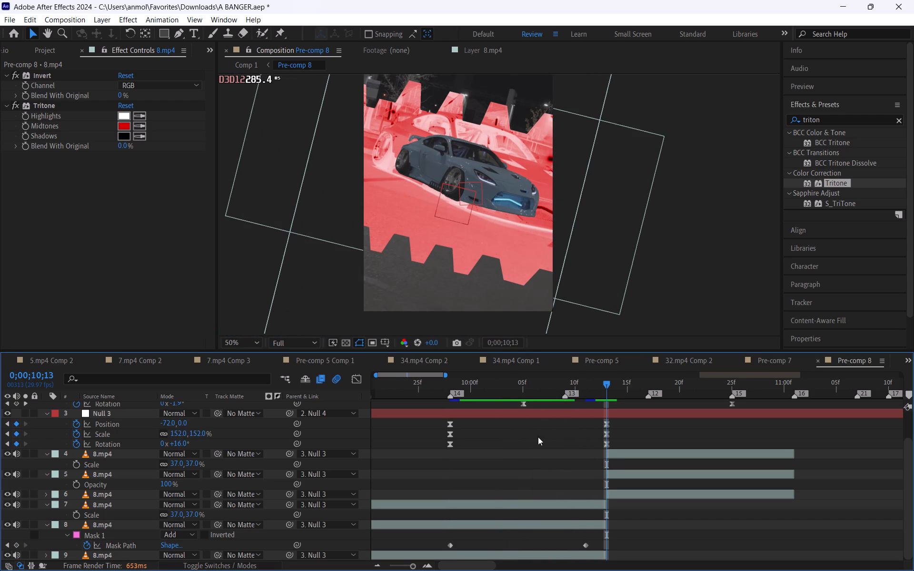
left_click_drag(584, 546, 606, 551)
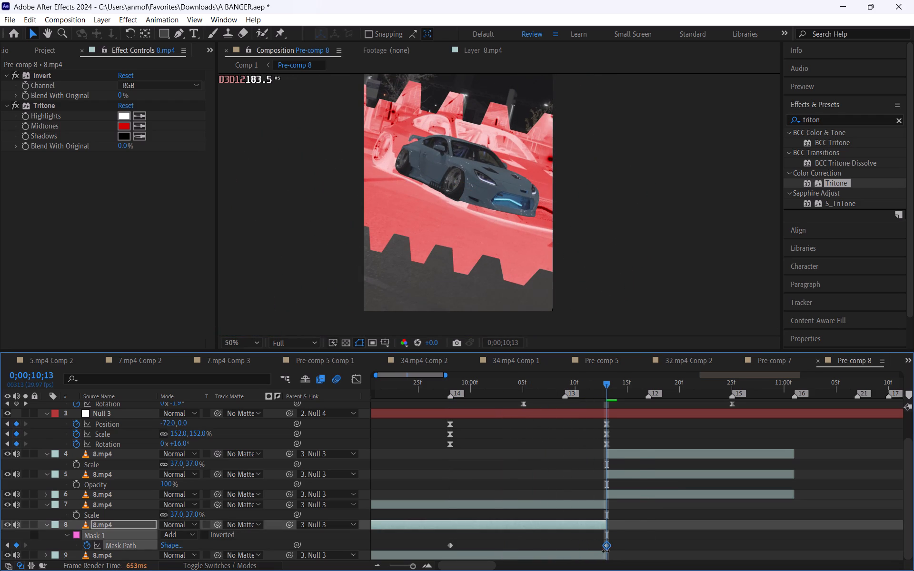
left_click_drag(606, 383, 611, 384)
left_click_drag(611, 384, 641, 402)
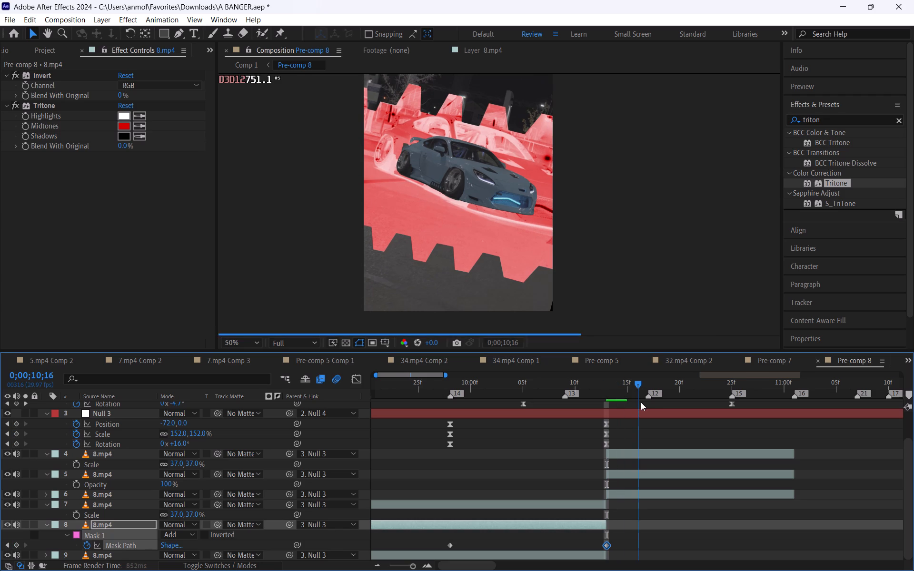
left_click_drag(641, 402, 640, 413)
left_click(620, 476)
left_click_drag(614, 383, 608, 385)
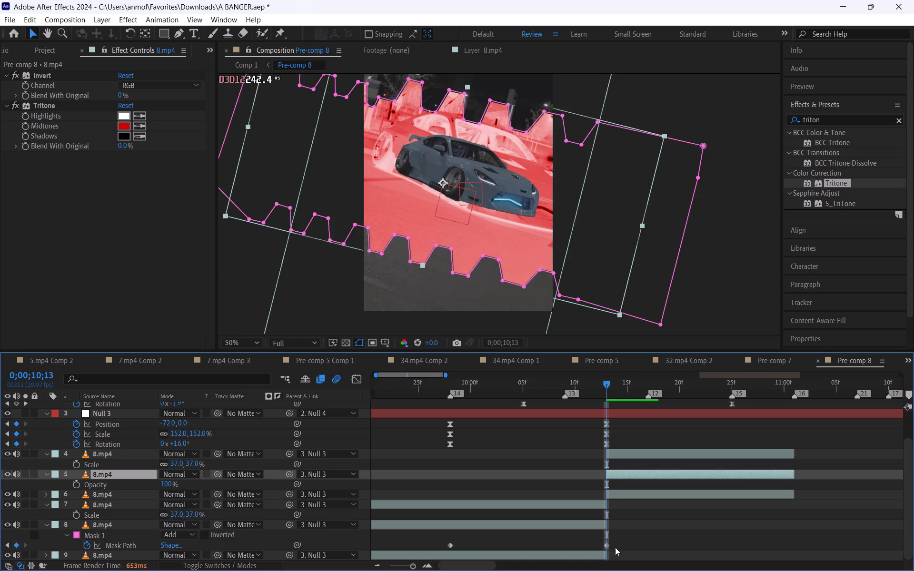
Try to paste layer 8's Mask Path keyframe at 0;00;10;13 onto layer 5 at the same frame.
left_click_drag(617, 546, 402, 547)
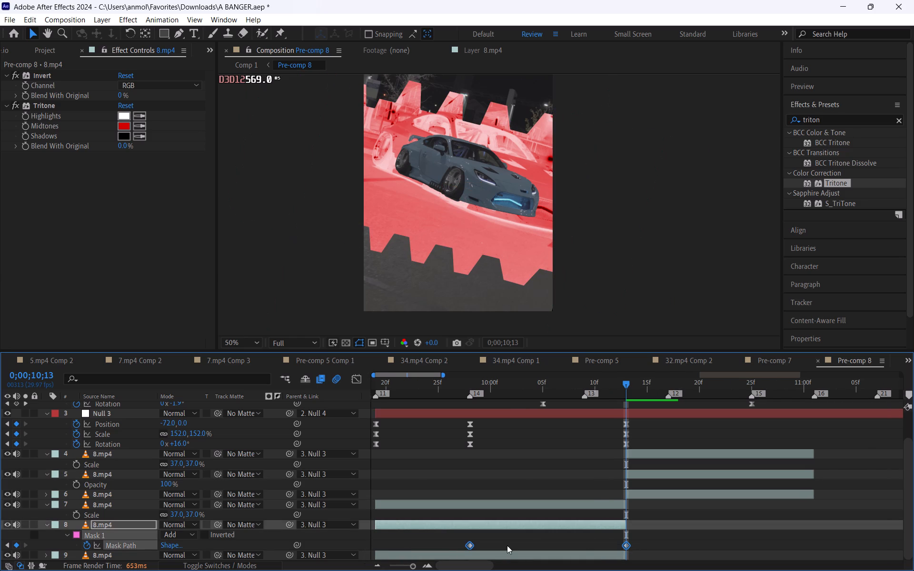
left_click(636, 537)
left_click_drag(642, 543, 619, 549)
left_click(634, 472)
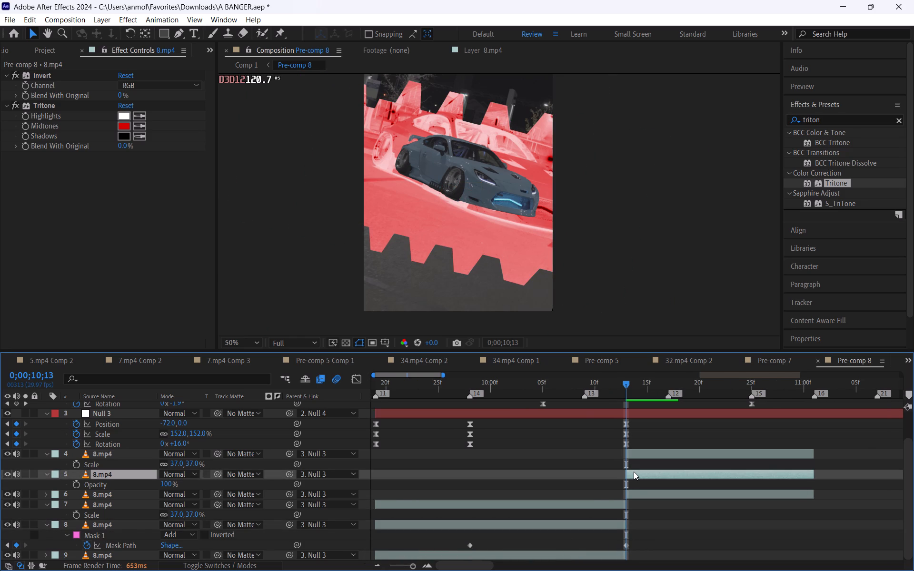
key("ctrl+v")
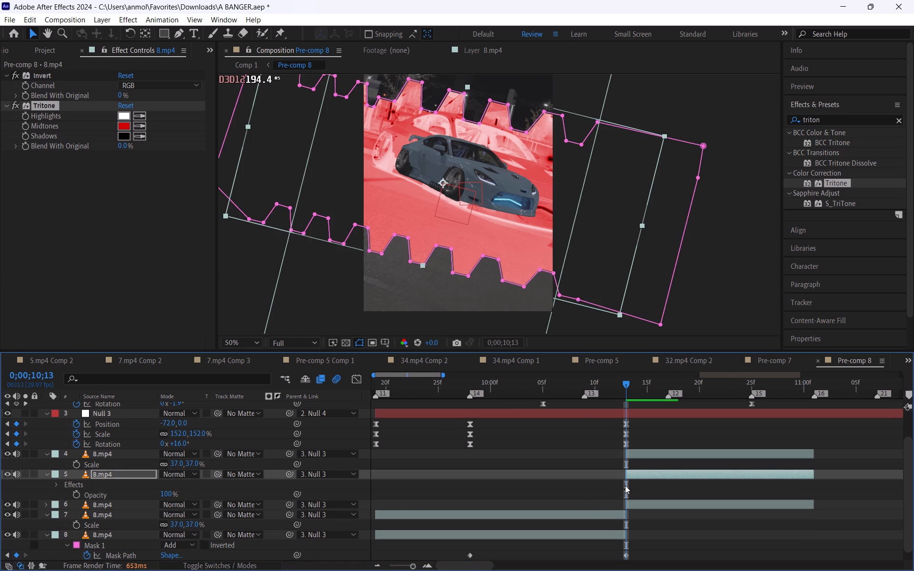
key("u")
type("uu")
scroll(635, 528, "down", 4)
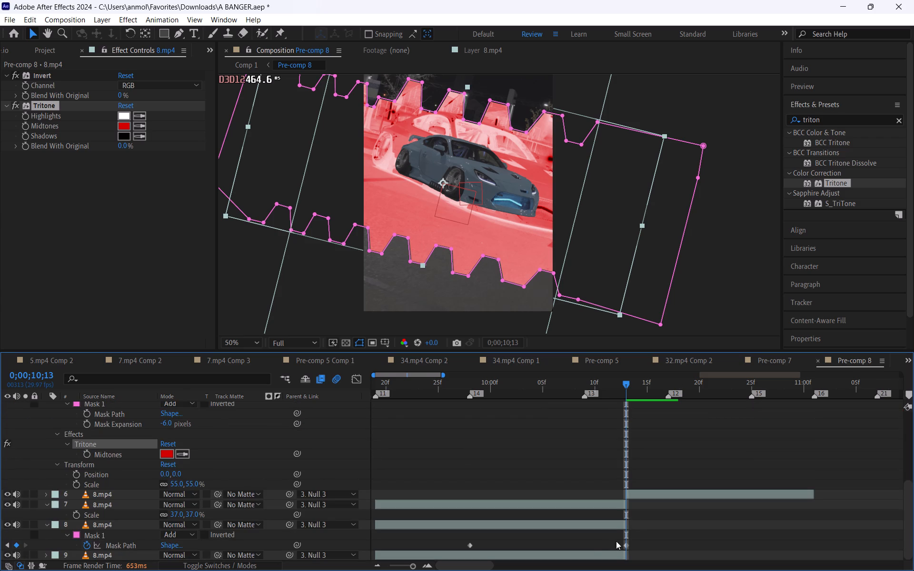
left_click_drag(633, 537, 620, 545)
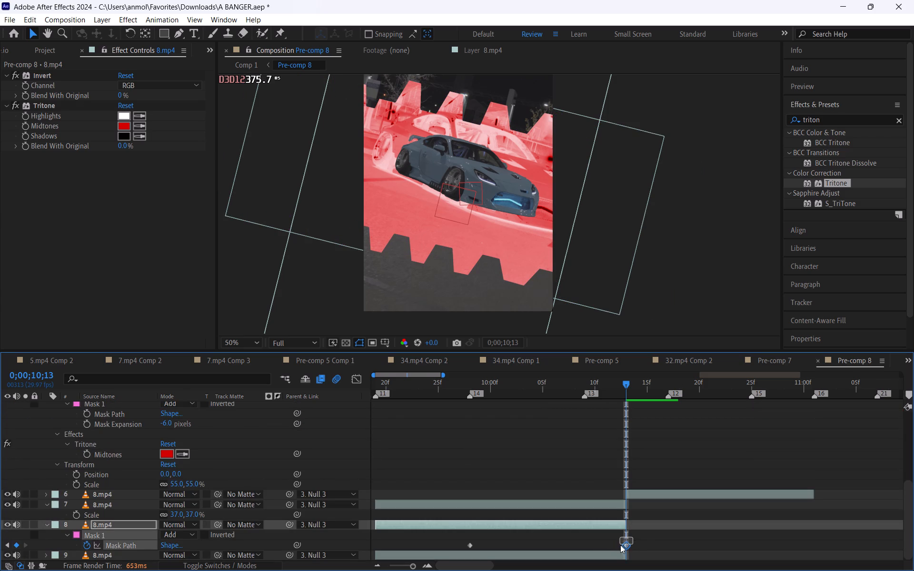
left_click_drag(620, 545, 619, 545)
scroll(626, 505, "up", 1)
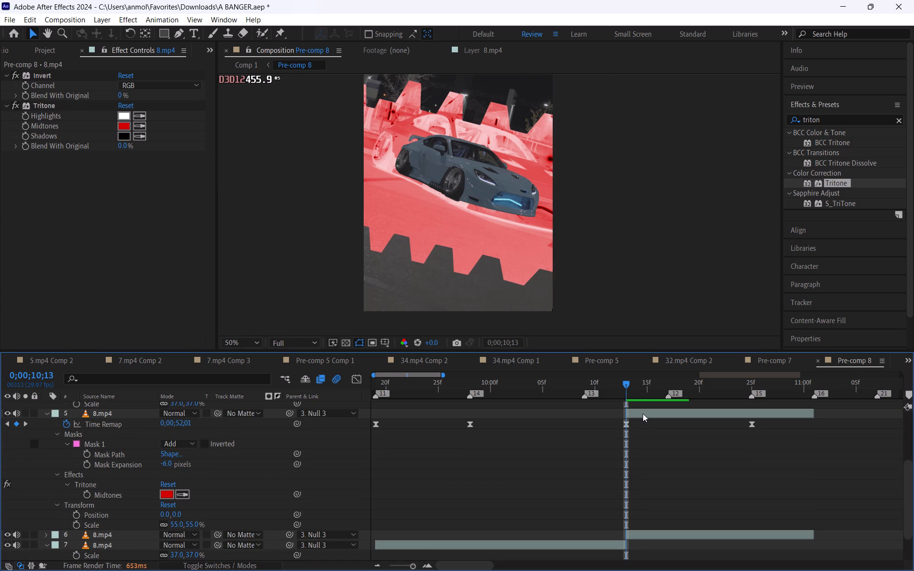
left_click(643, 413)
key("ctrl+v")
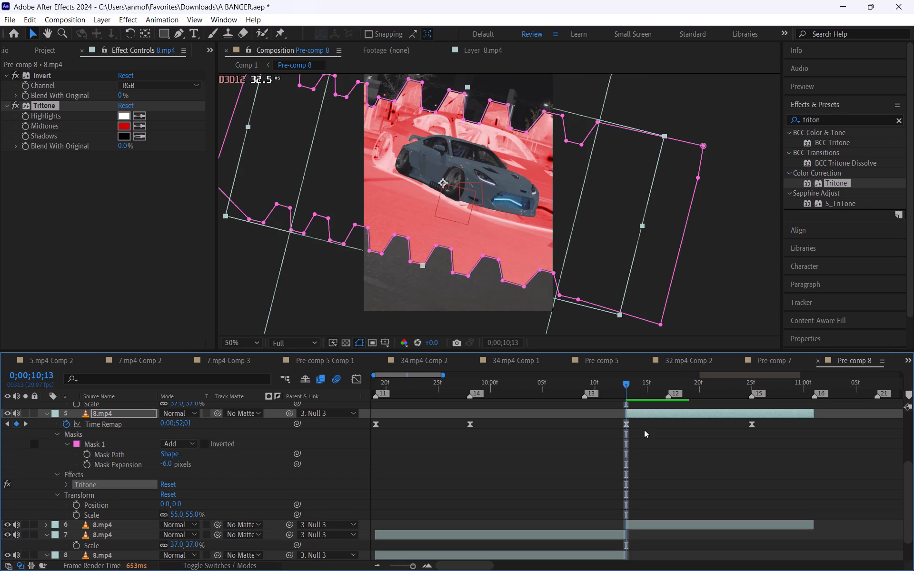
Start keyframing layer 5's Mask Path at 0;00;10;13 and compare that frame with 0;00;10;12.
type("uu")
scroll(650, 490, "down", 2)
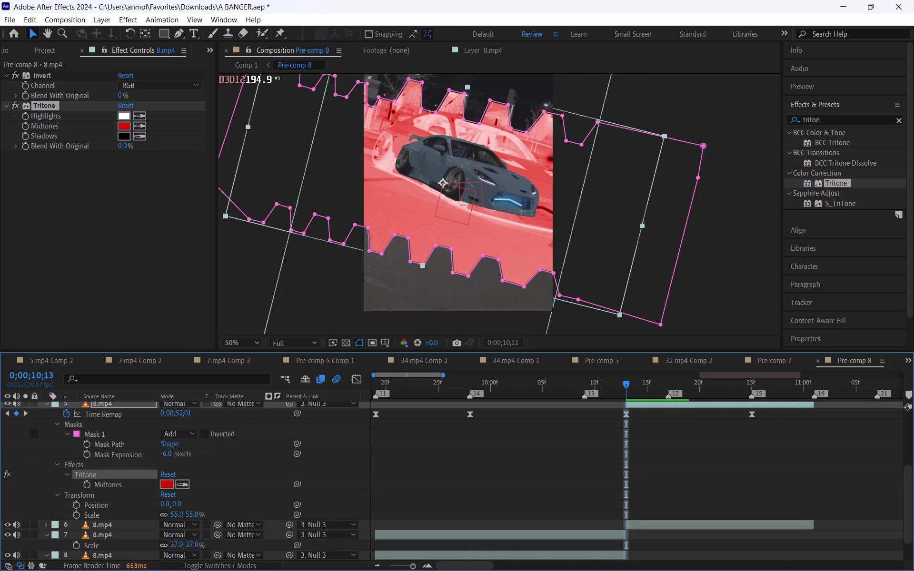
left_click(88, 443)
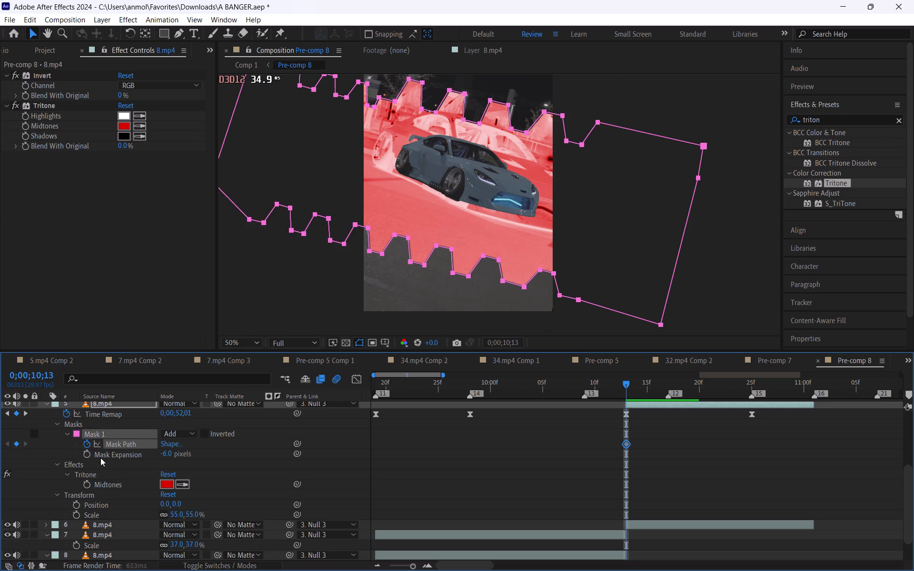
left_click_drag(638, 384, 614, 385)
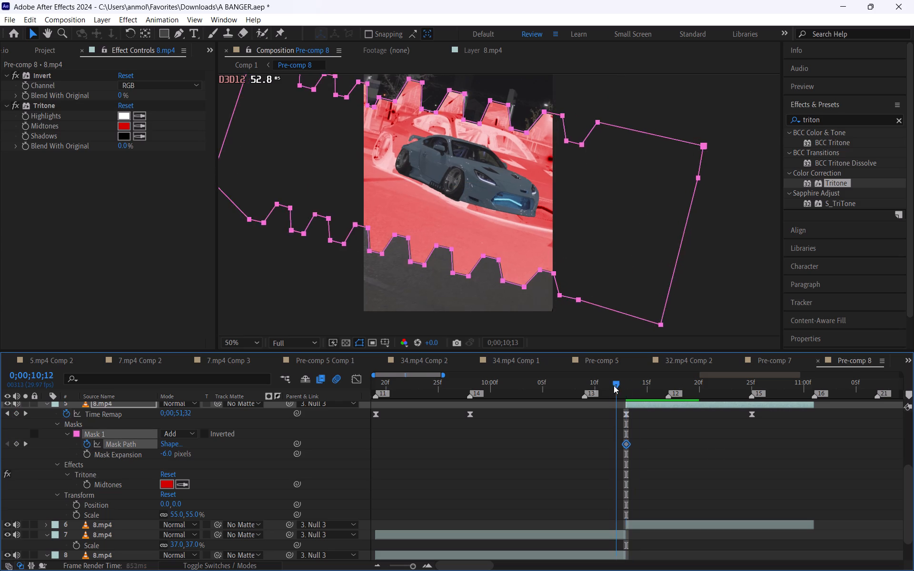
left_click_drag(614, 385, 620, 393)
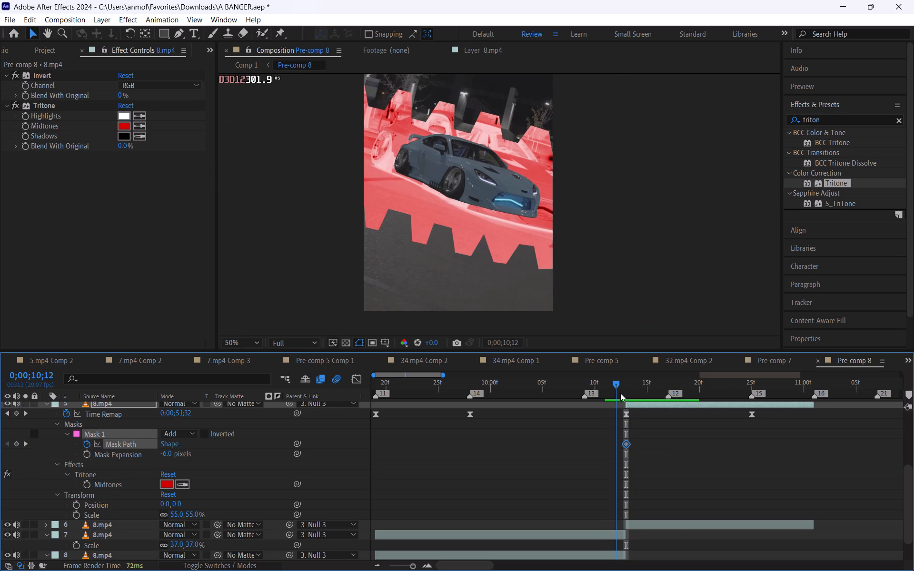
left_click_drag(620, 393, 623, 394)
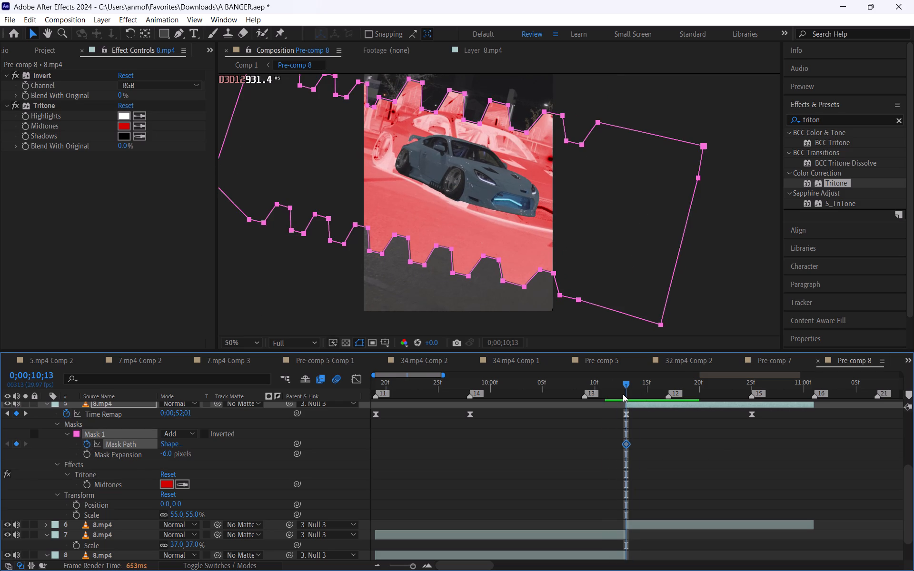
left_click_drag(623, 394, 620, 393)
Copy layer 8's Mask Path keyframe at 0;00;10;13 and paste it over layer 5's Mask Path keyframe at the same frame.
scroll(631, 410, "down", 2)
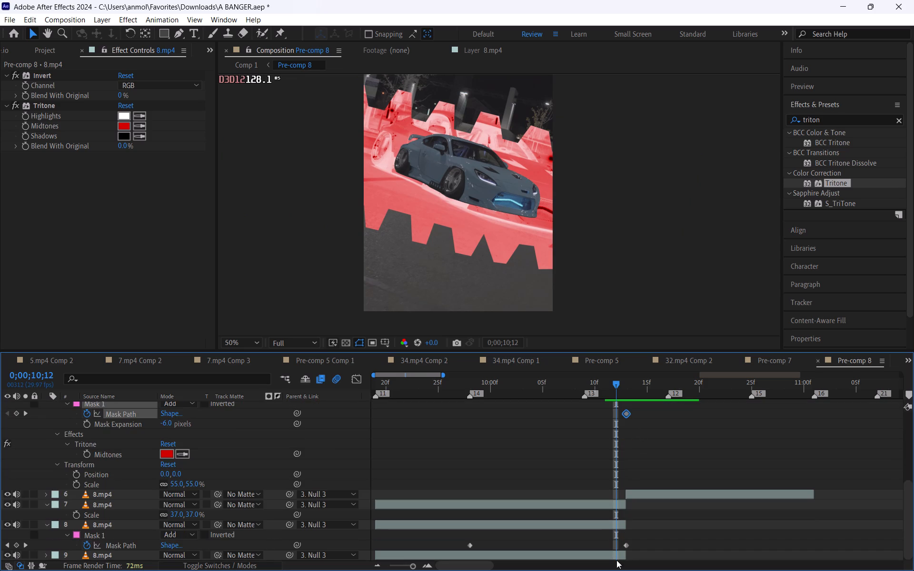
left_click(626, 545)
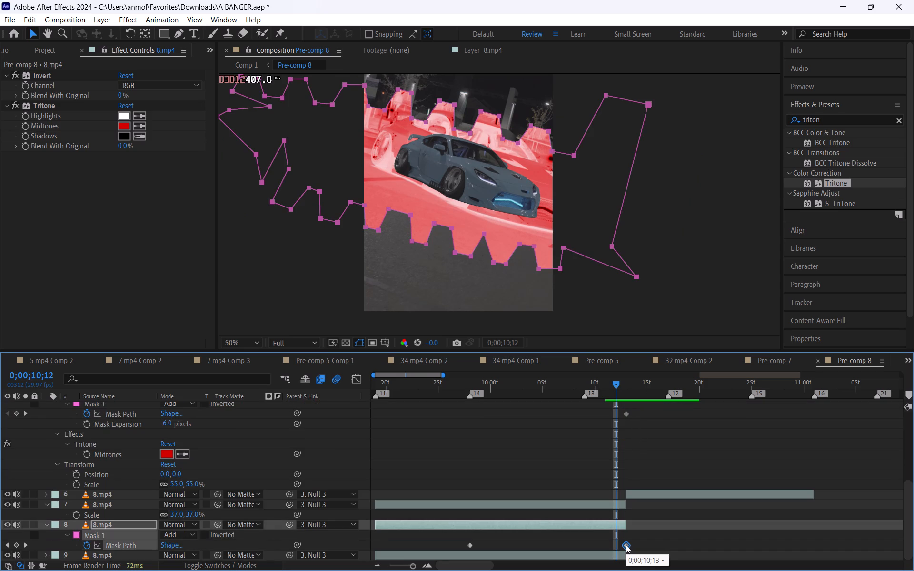
key("ctrl+c")
key("ctrl+c")
key("ctrl+c")
key("ctrl+c")
key("ctrl+c")
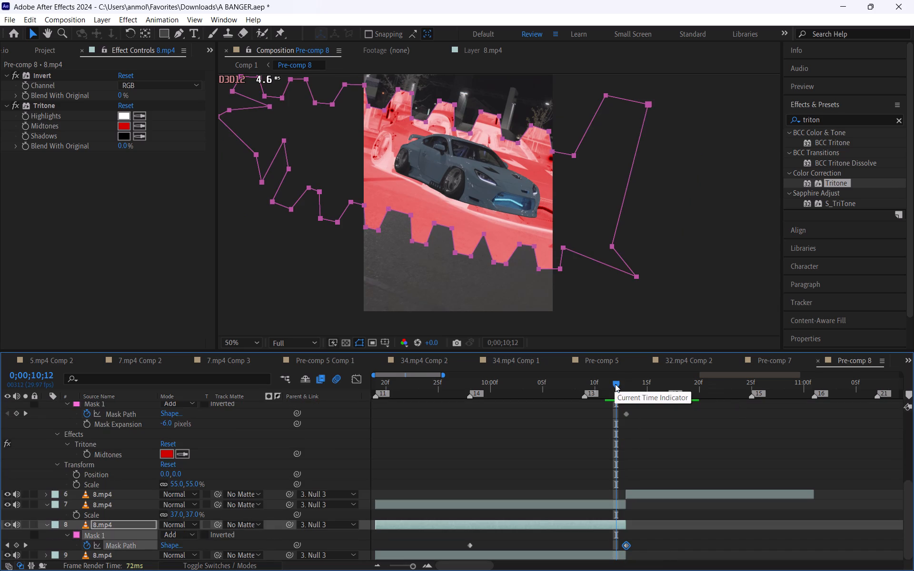
left_click_drag(616, 385, 624, 388)
left_click(626, 408)
left_click(626, 412)
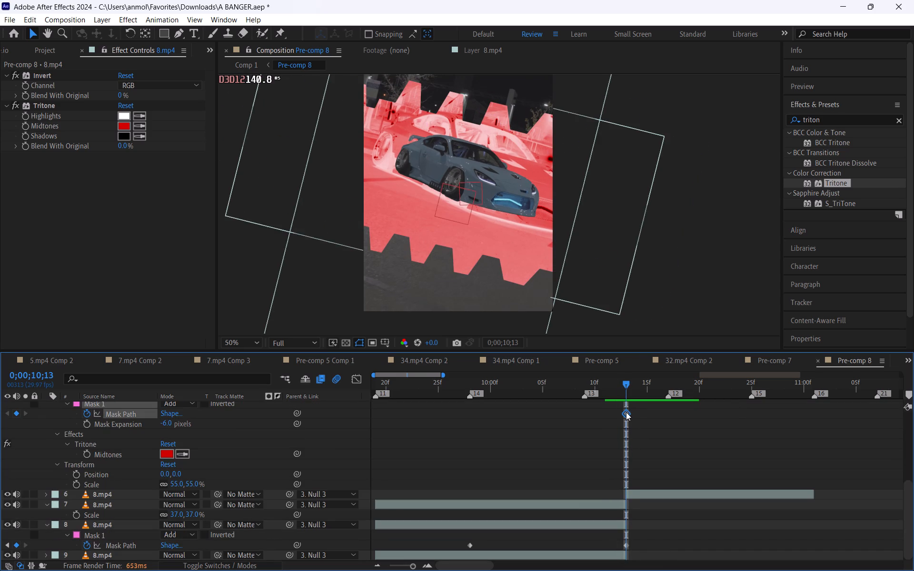
key("ctrl+v")
left_click(643, 440)
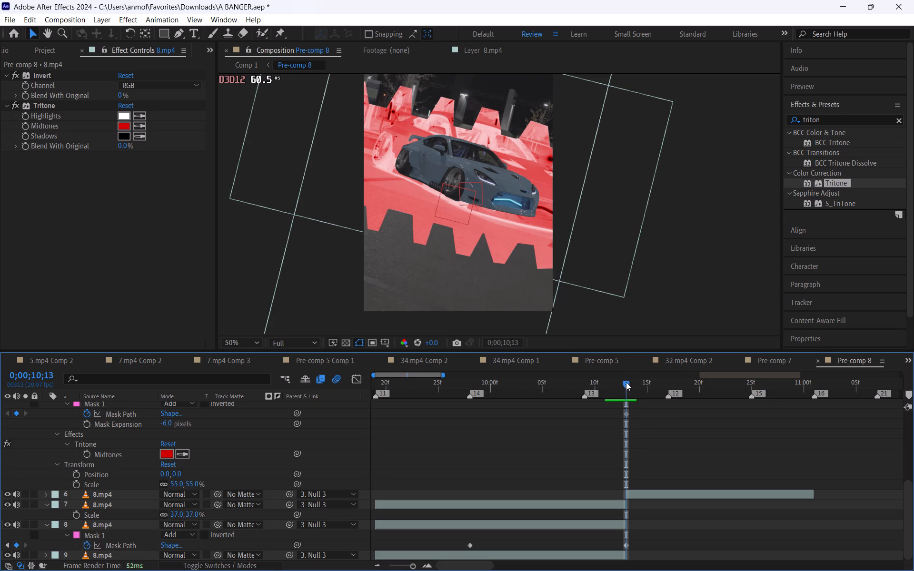
Scrub between 0;00;10;13 and 0;00;10;24 to check how the red overlay carries on over layer 5's span.
left_click_drag(626, 382, 644, 409)
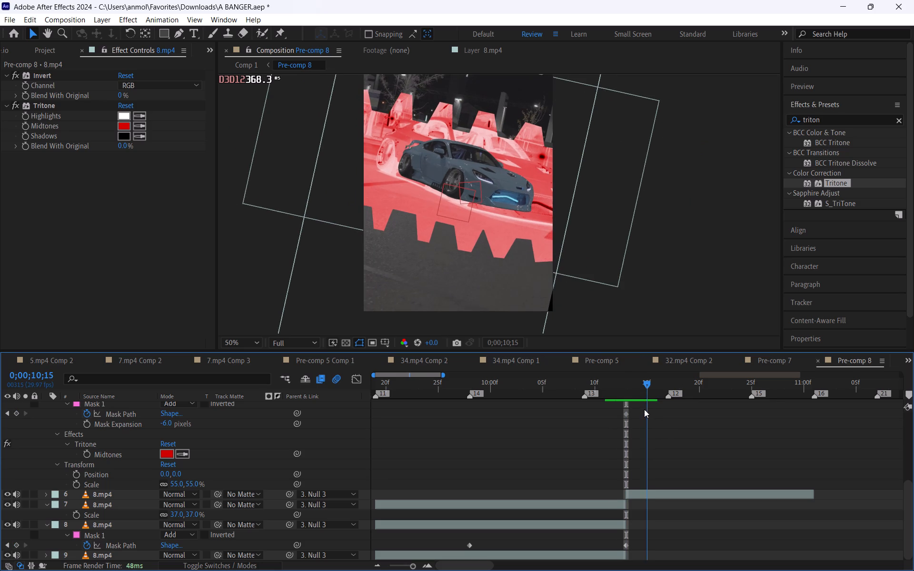
left_click_drag(644, 409, 623, 415)
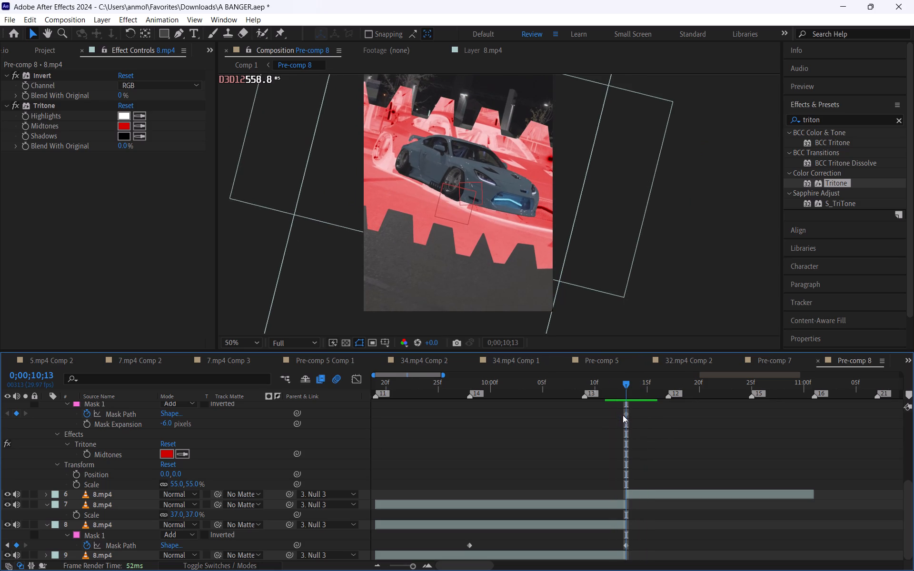
left_click_drag(623, 415, 687, 452)
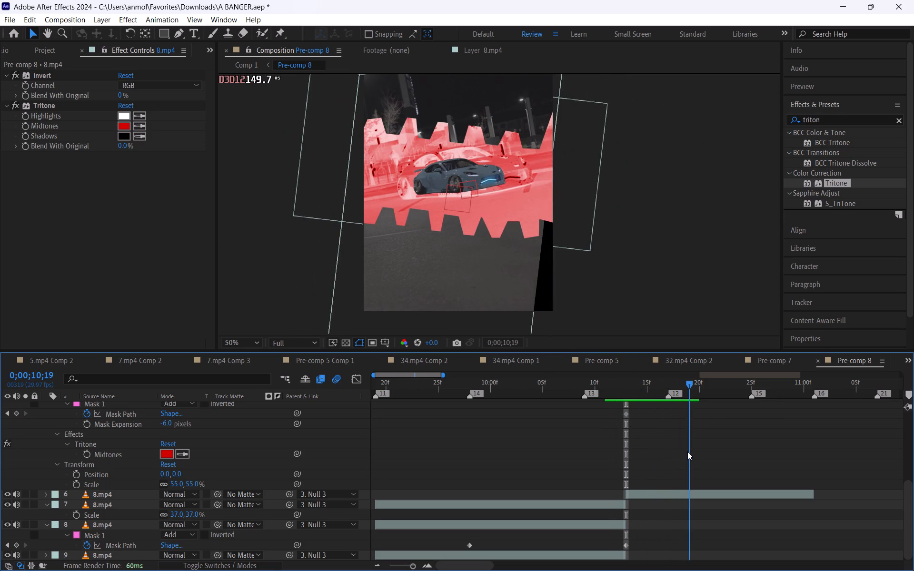
left_click_drag(687, 452, 671, 467)
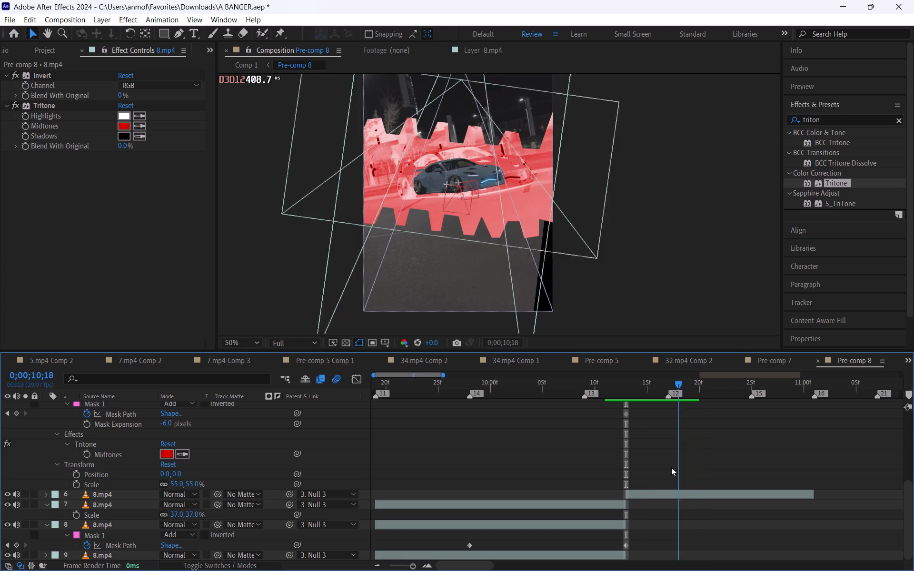
left_click_drag(671, 467, 690, 489)
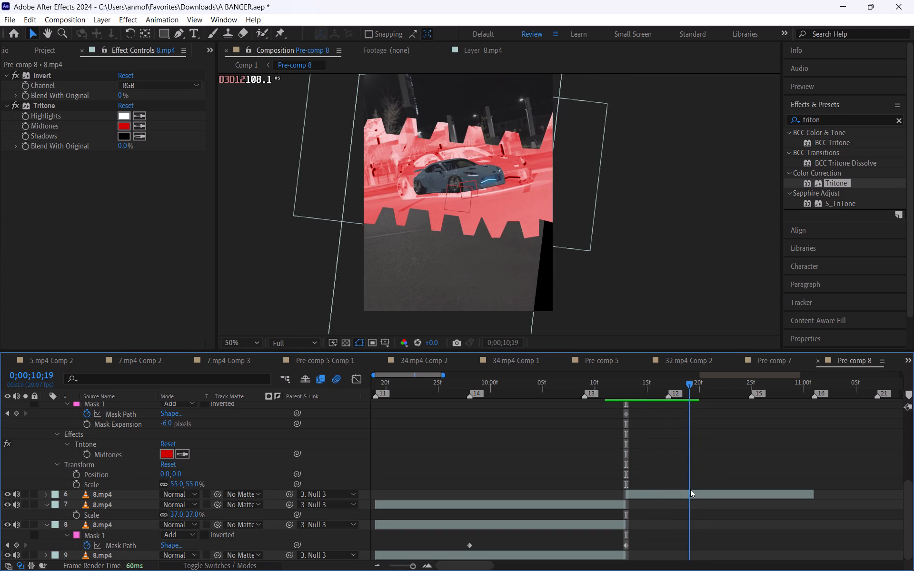
left_click_drag(690, 489, 712, 501)
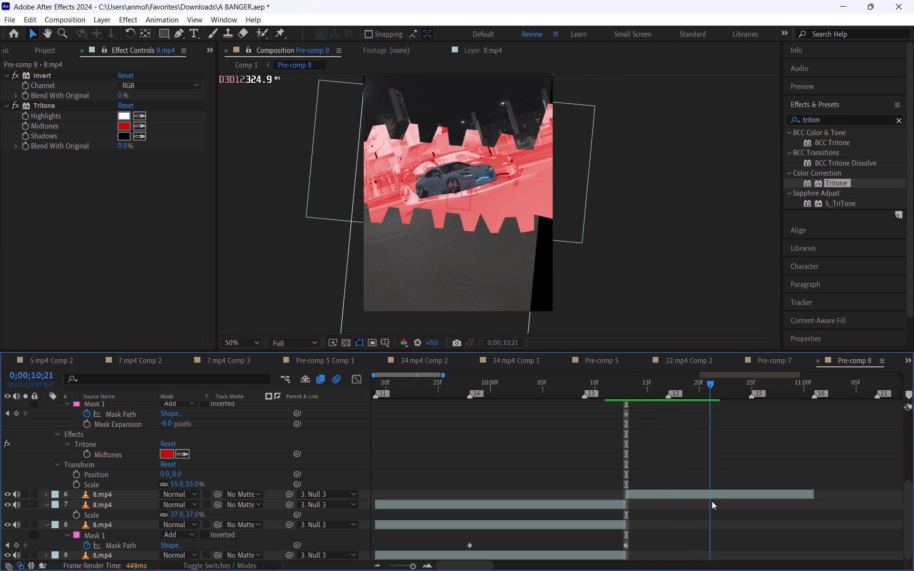
left_click_drag(712, 501, 736, 512)
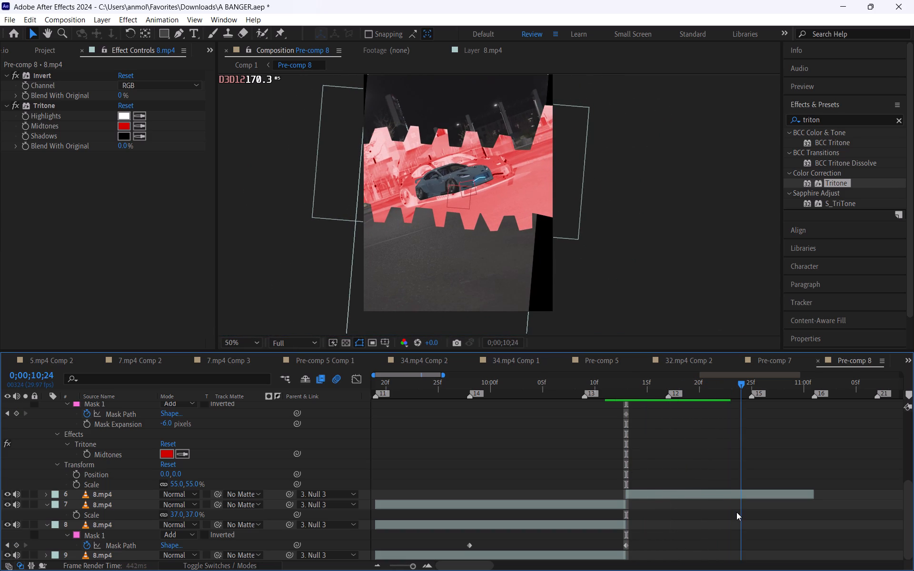
left_click_drag(736, 512, 631, 502)
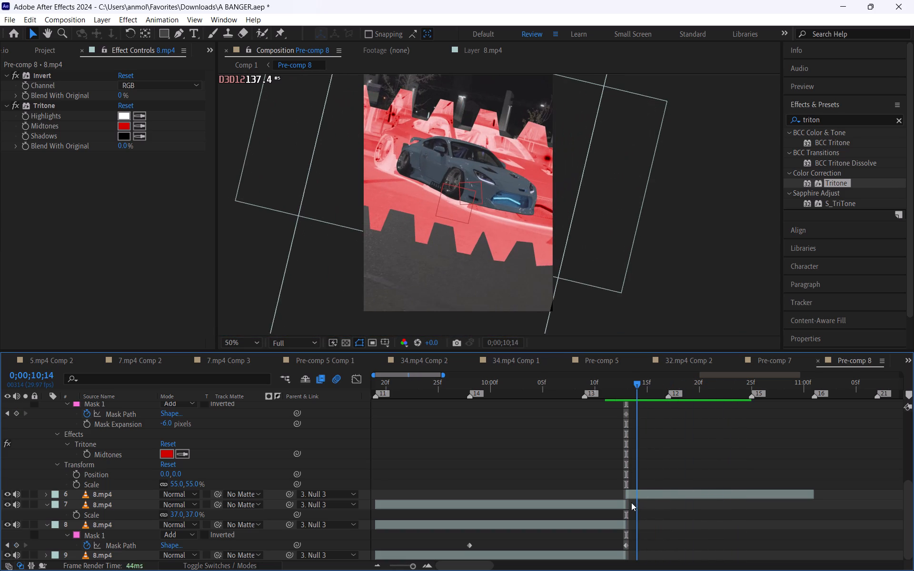
left_click_drag(631, 502, 712, 522)
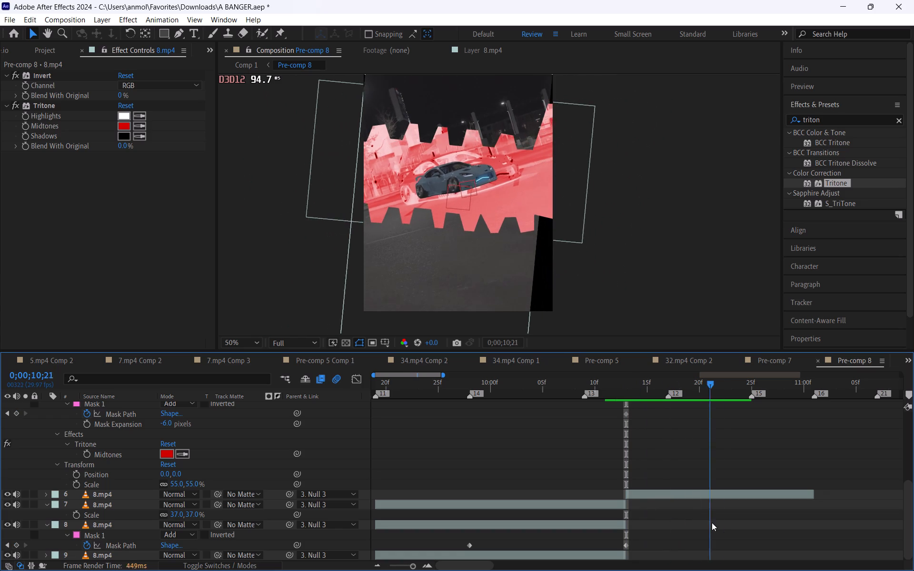
left_click_drag(712, 522, 707, 541)
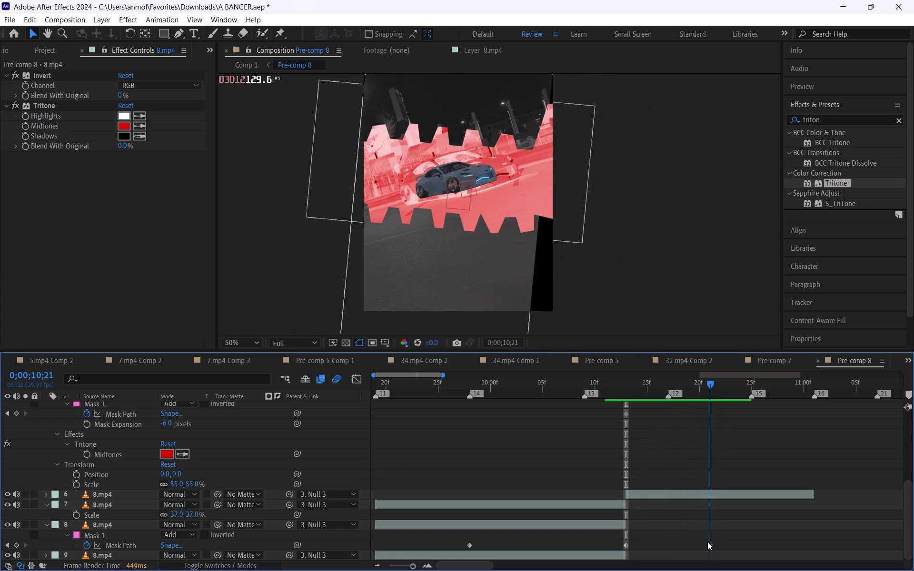
left_click_drag(707, 541, 704, 543)
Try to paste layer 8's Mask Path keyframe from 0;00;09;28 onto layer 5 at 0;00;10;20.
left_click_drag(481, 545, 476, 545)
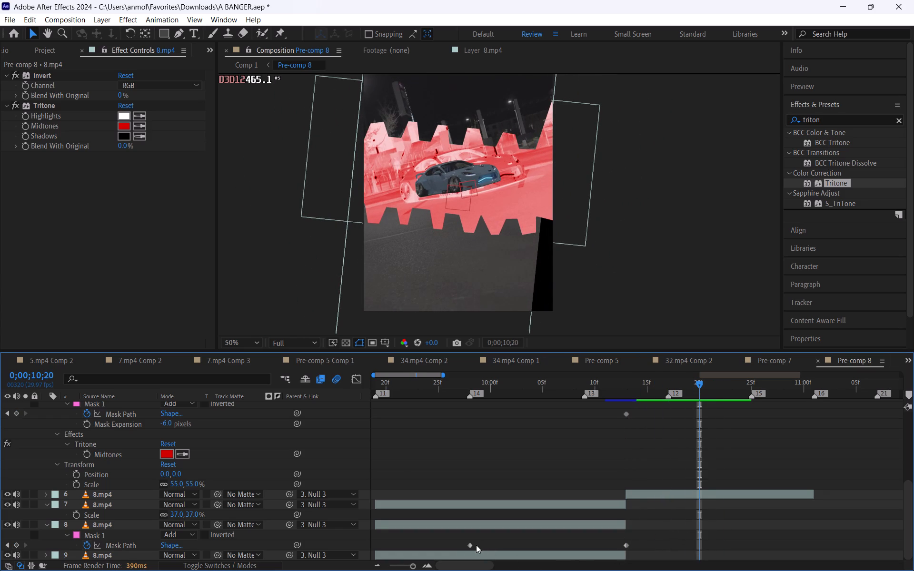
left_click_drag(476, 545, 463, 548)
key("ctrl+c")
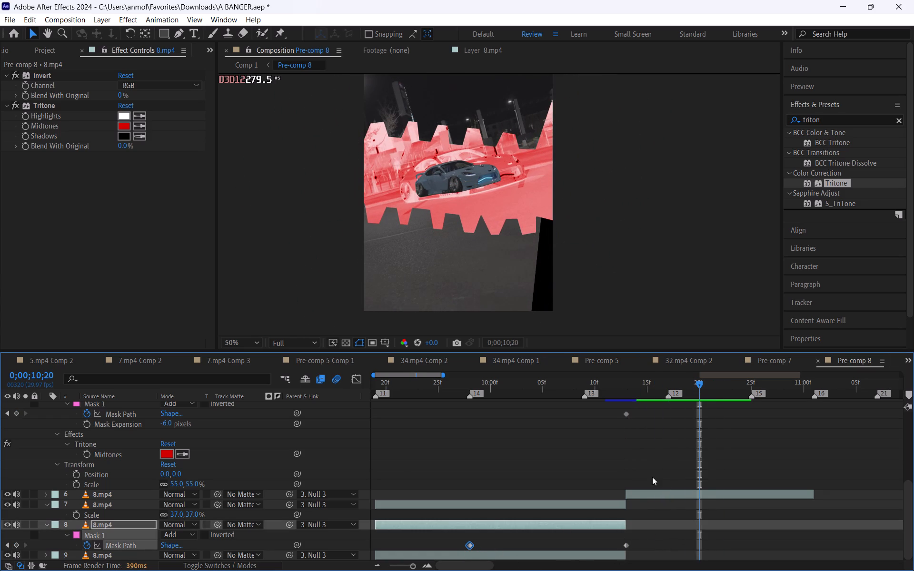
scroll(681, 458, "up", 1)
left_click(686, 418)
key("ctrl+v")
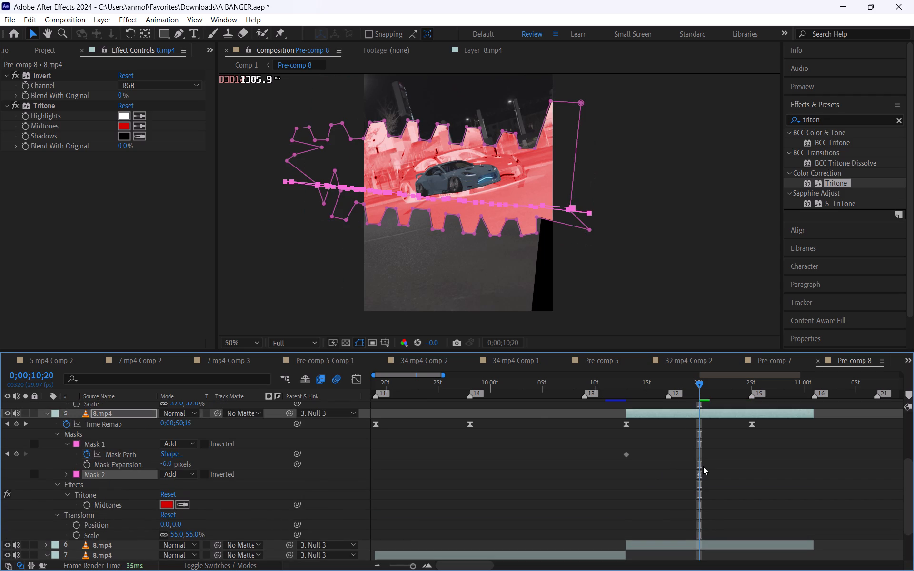
Show only the keyframed properties of layers 5 and 8 to compare their Mask Path keyframes.
type("uu")
scroll(703, 466, "down", 2)
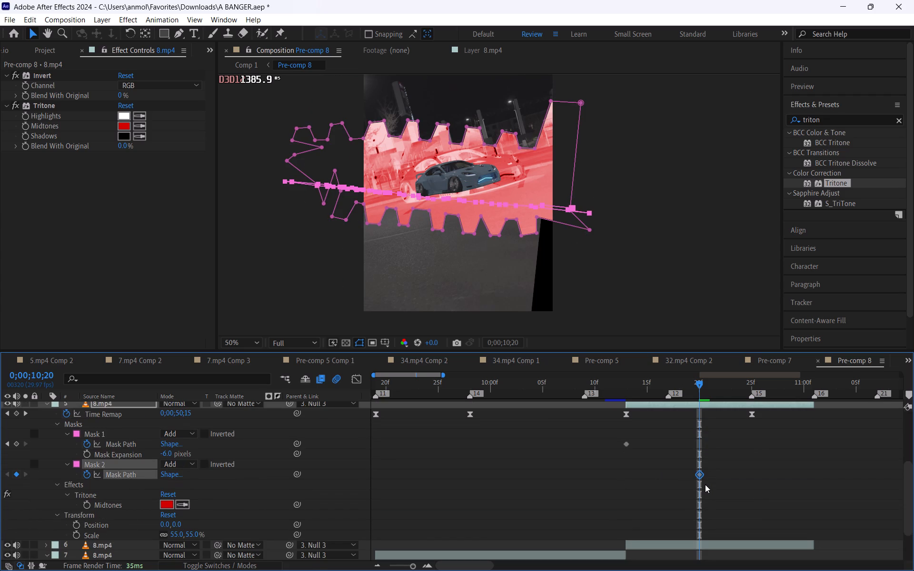
left_click(700, 474)
left_click(717, 467)
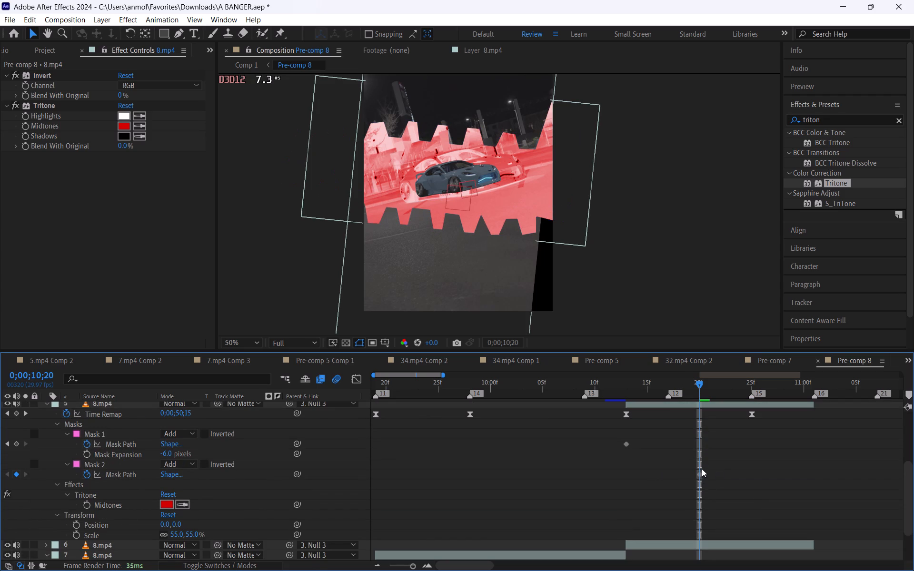
left_click(700, 473)
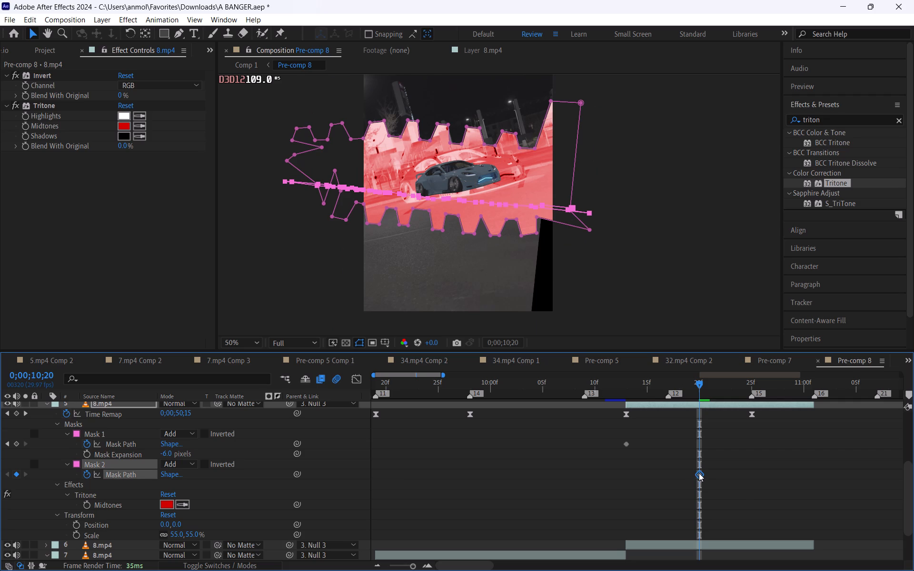
key("u")
key("u")
scroll(703, 500, "down", 1)
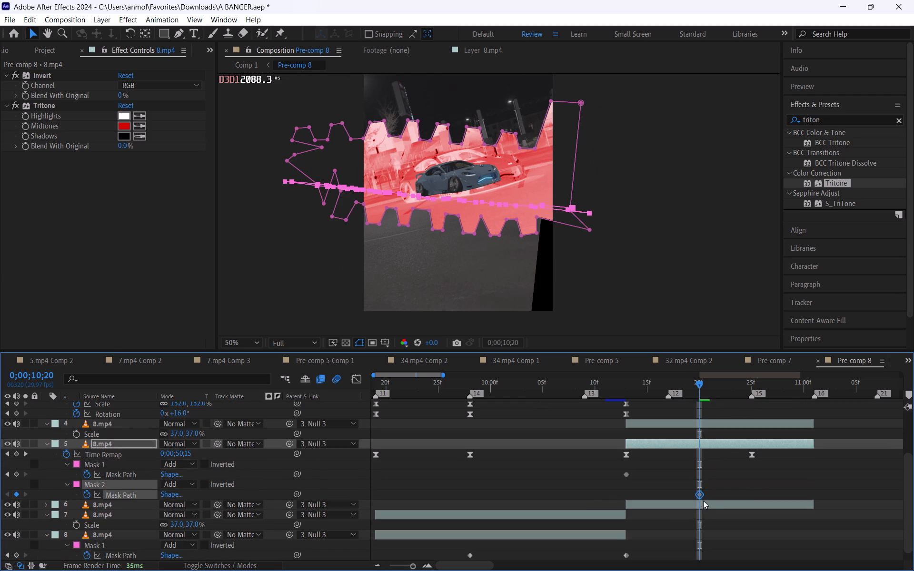
left_click(618, 537)
key("u")
key("u")
scroll(617, 537, "down", 2)
key("u")
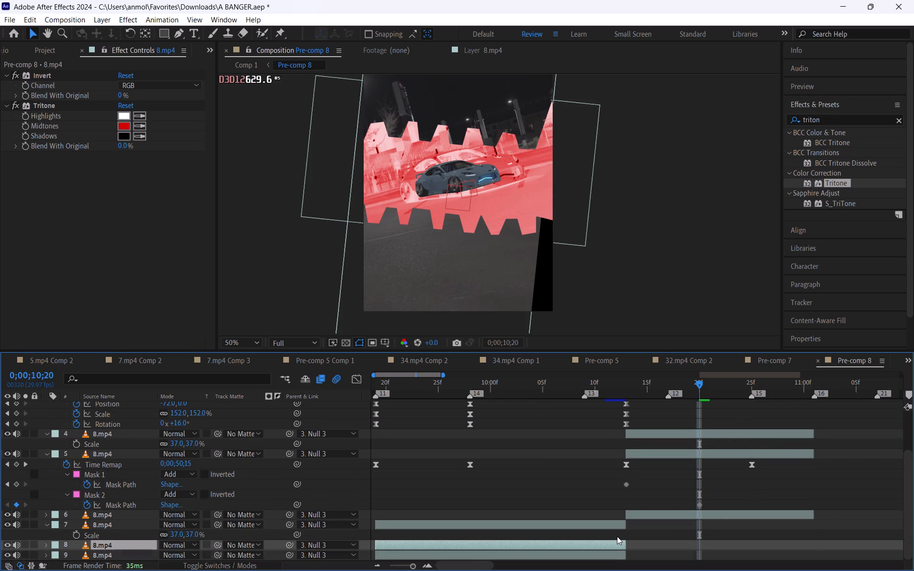
scroll(617, 536, "down", 3)
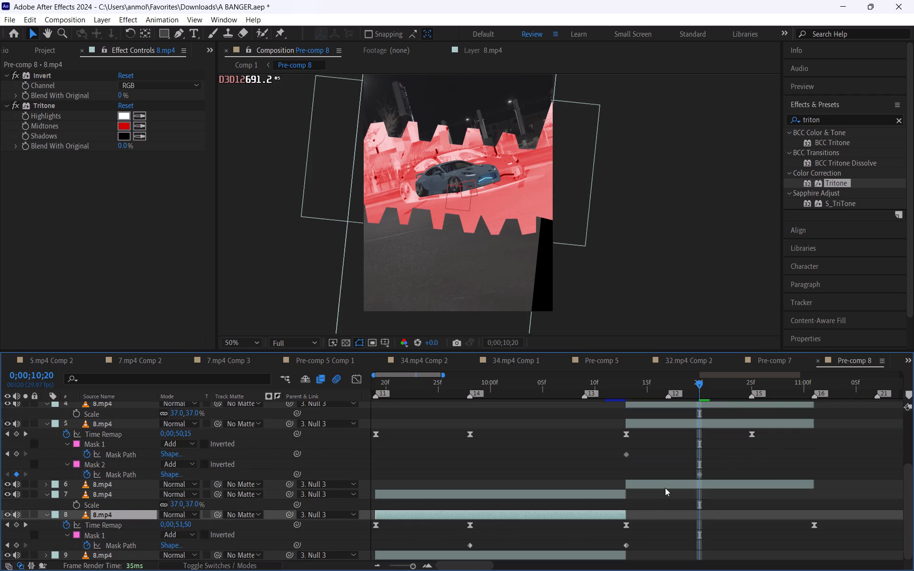
Examine layer 5's Mask 1 and Mask 2 path keyframes, scrubbing between 0;00;10;16 and 0;00;10;21.
left_click(698, 476)
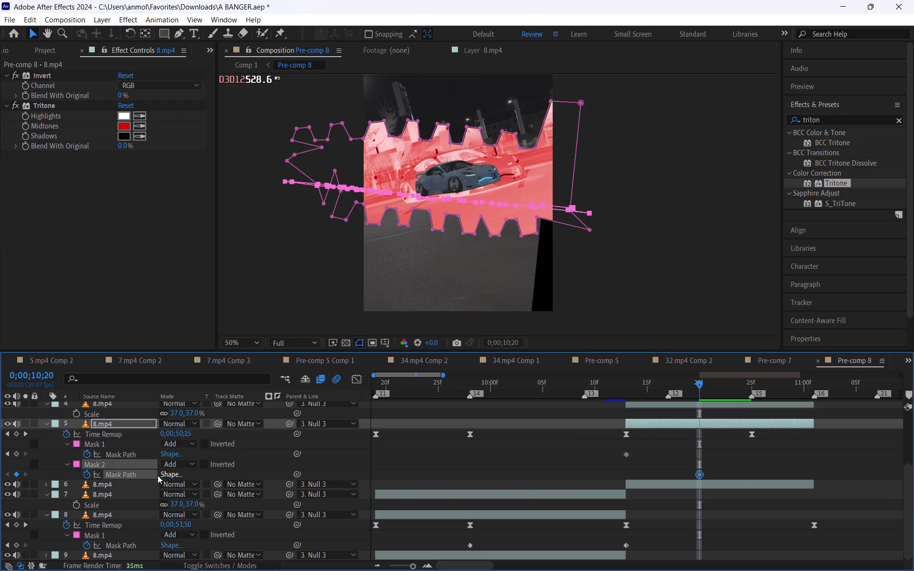
left_click(624, 454)
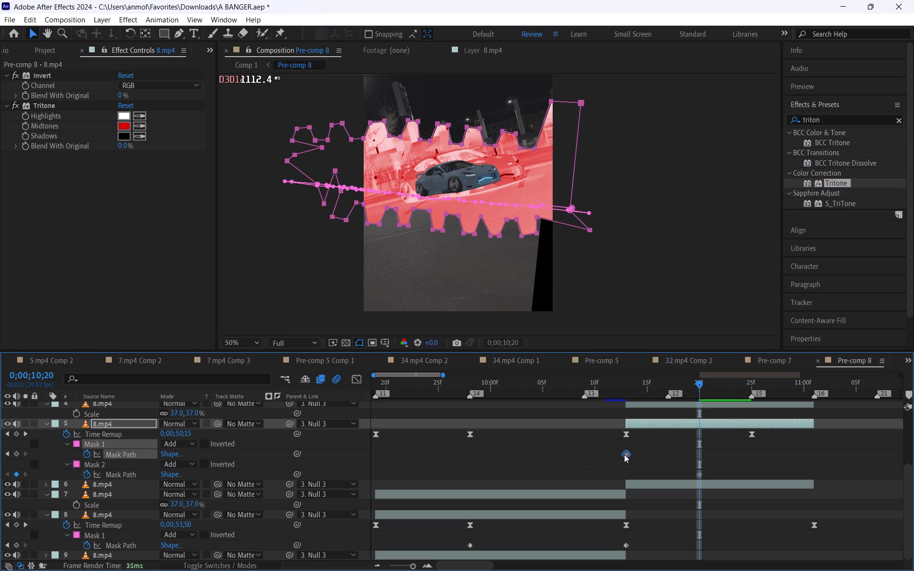
left_click(700, 469)
left_click_drag(683, 384, 654, 382)
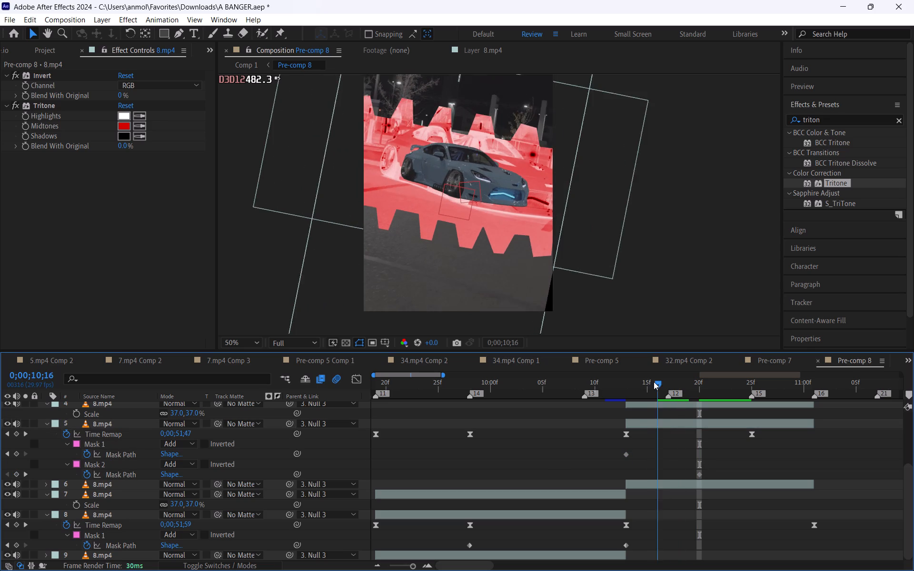
left_click_drag(654, 382, 708, 425)
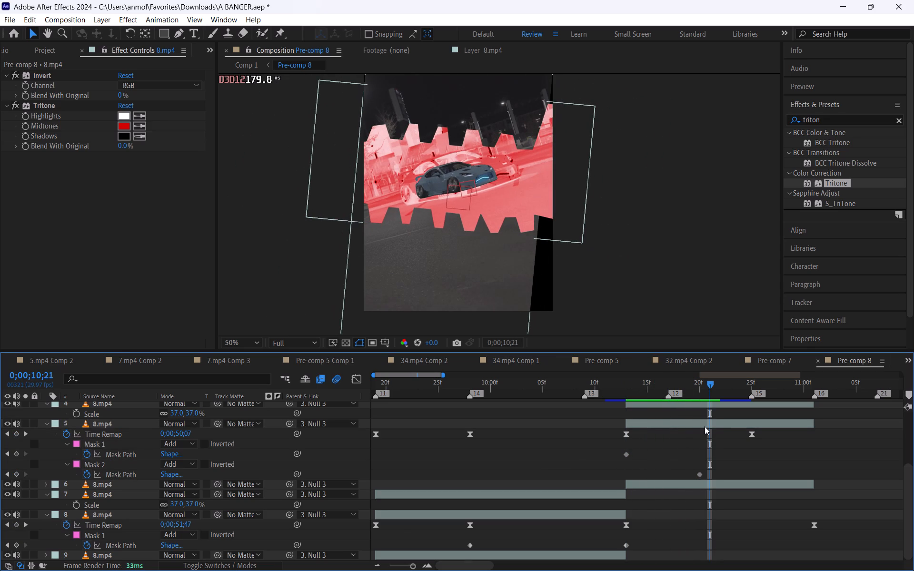
left_click(697, 472)
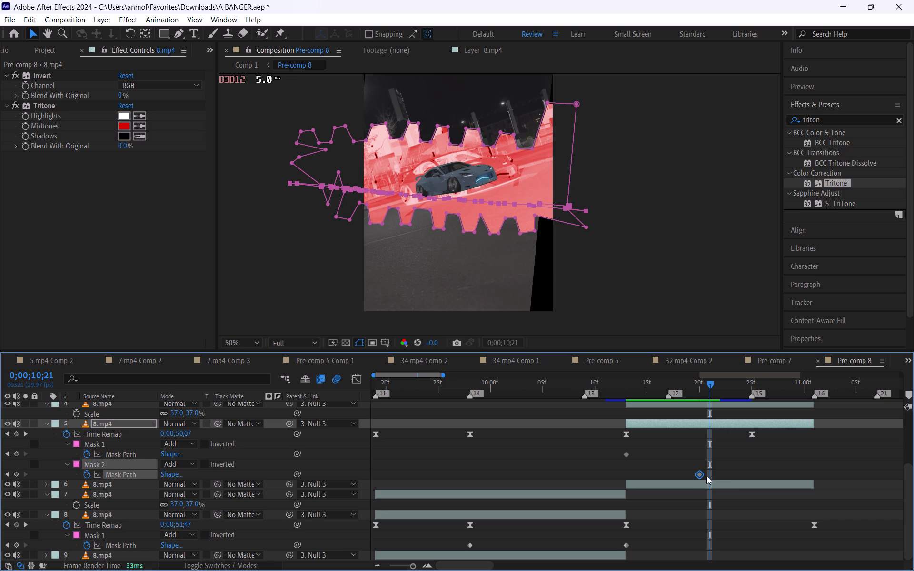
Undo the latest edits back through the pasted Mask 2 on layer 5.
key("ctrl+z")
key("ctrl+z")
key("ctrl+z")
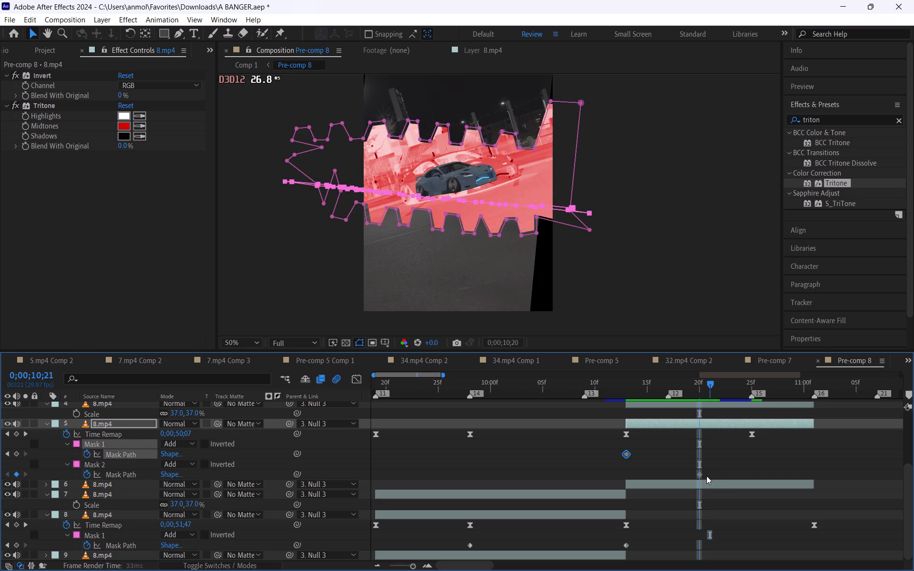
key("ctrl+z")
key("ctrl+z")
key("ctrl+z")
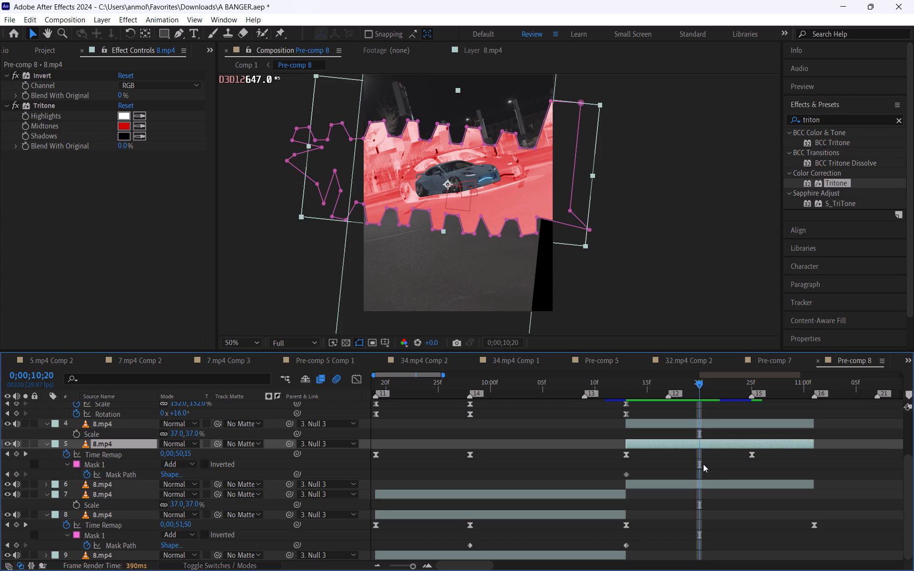
Copy layer 5's Mask 1 path keyframe at 0;00;10;13 and paste it at 0;00;10;20.
left_click(625, 473)
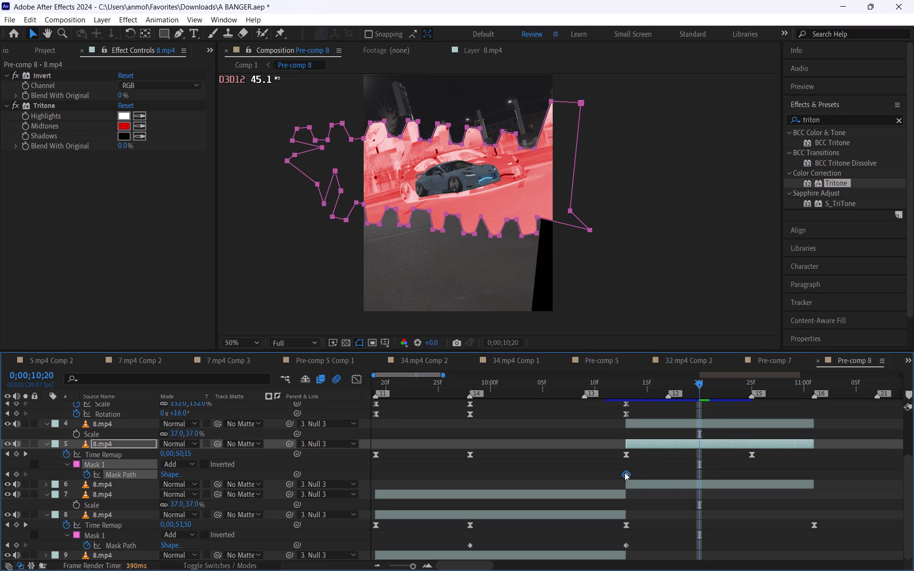
key("ctrl+c")
key("ctrl+v")
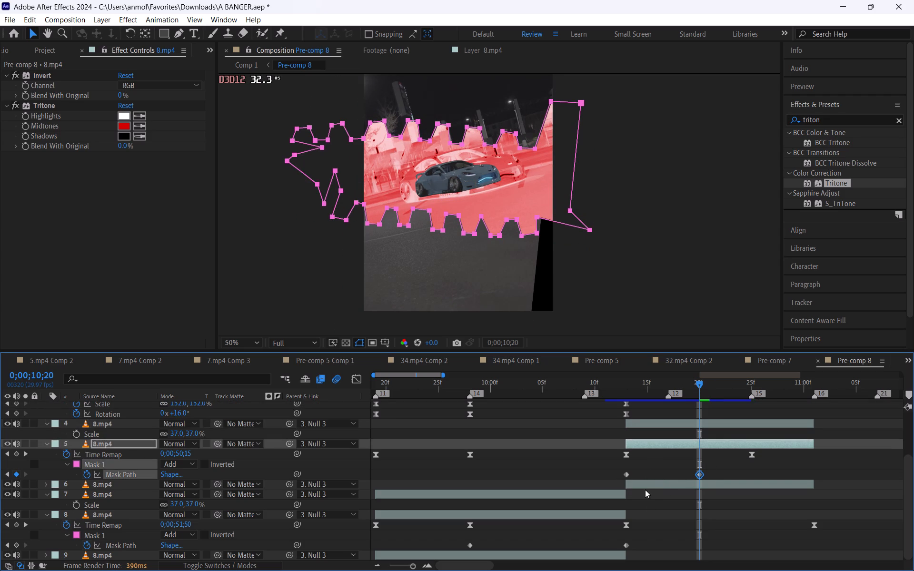
Copy layer 8's Mask Path keyframe at 0;00;09;28 and paste it over layer 5's Mask Path keyframe at 0;00;10;20.
left_click_drag(478, 538, 462, 551)
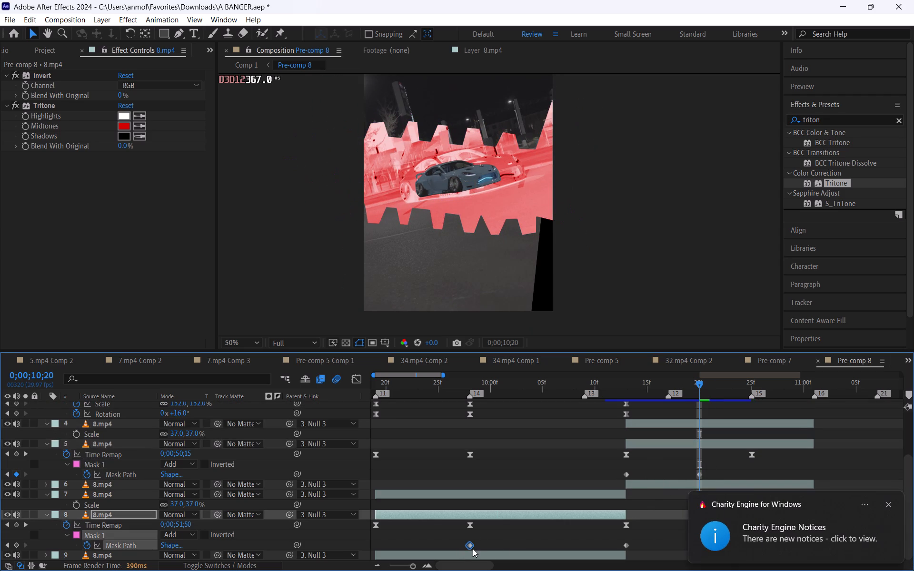
key("ctrl+c")
key("ctrl+c")
left_click(698, 475)
left_click(700, 470)
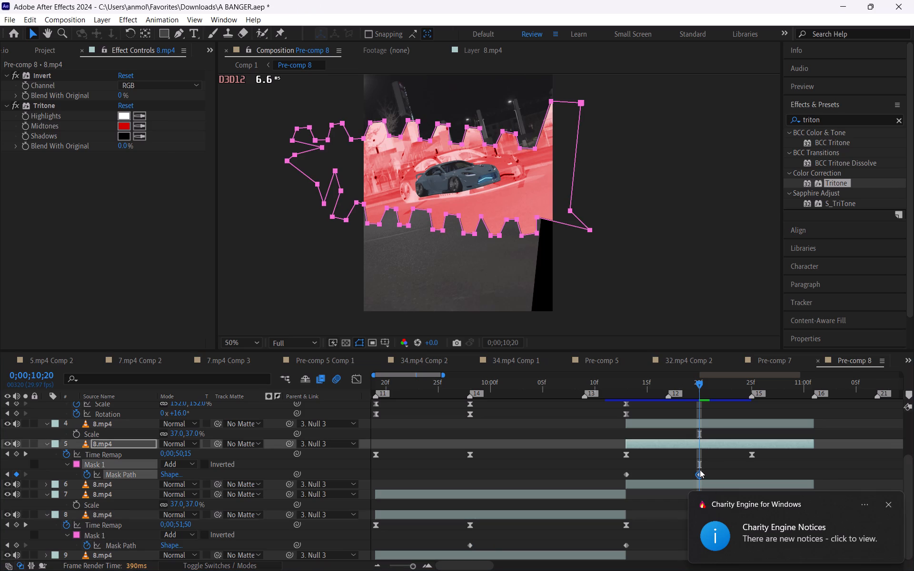
key("ctrl+v")
left_click(722, 471)
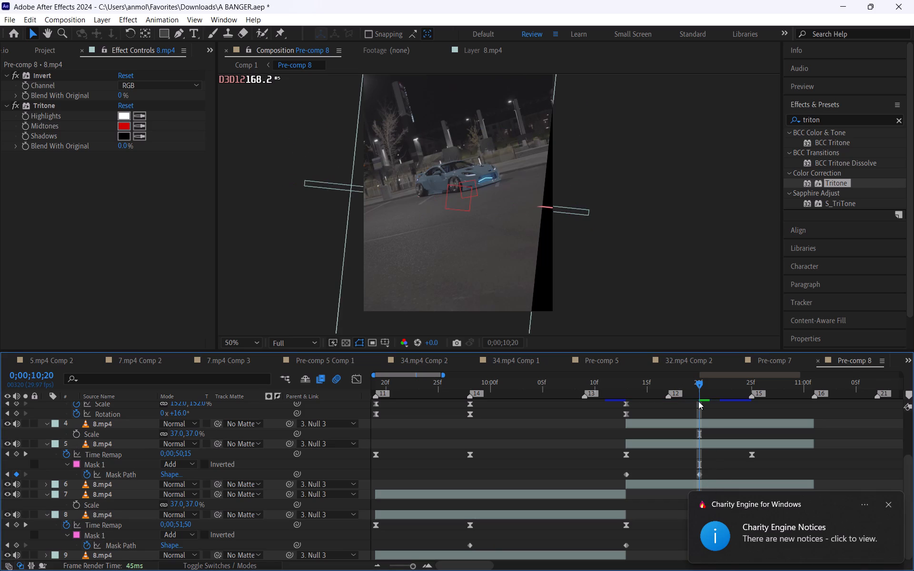
Scrub between 0;00;10;20 and 0;00;09;28 to check how the red overlay opens and closes across layers 8 and 5.
left_click_drag(699, 382, 639, 380)
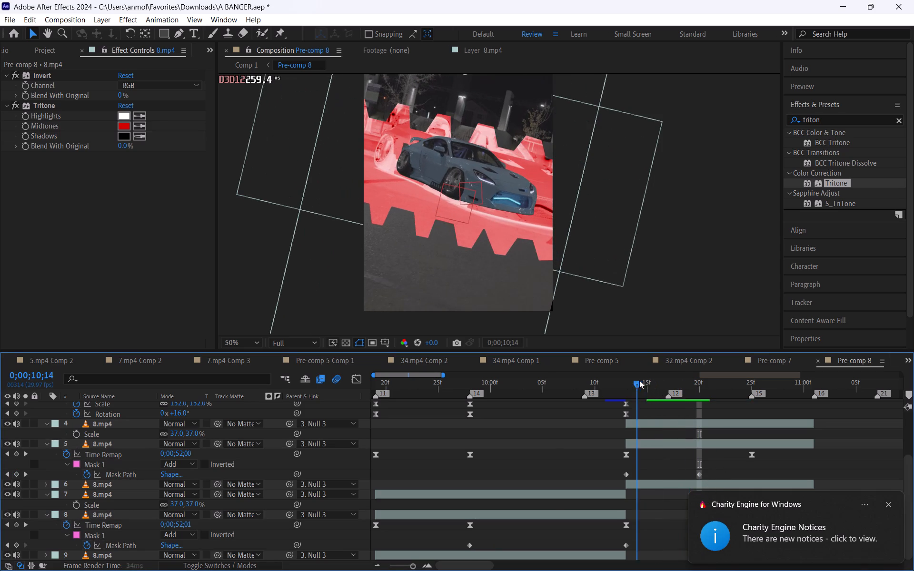
left_click_drag(639, 380, 587, 382)
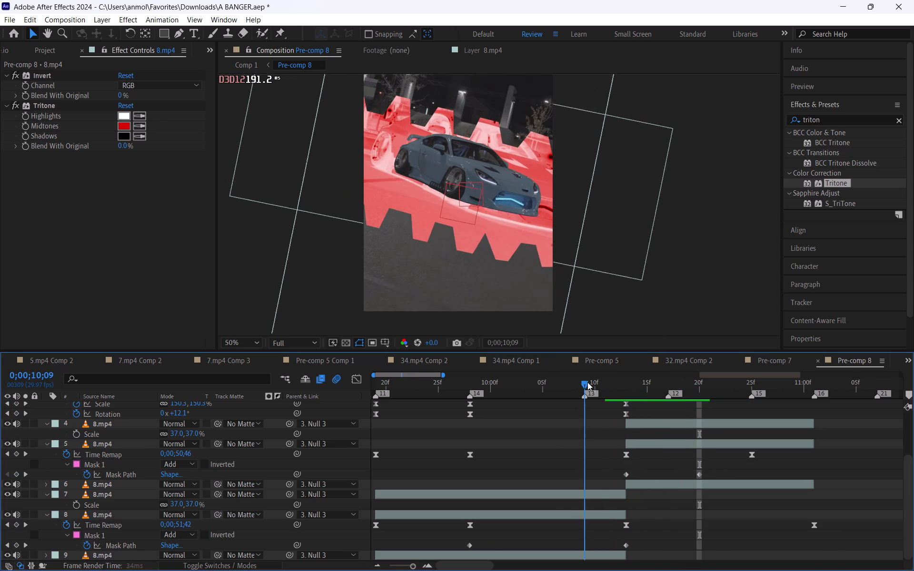
left_click_drag(587, 382, 601, 414)
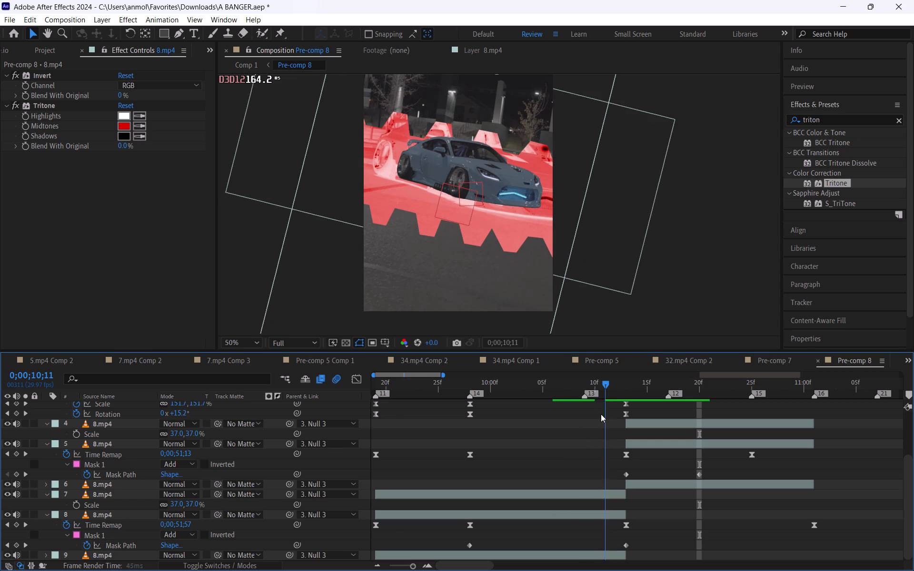
left_click_drag(601, 414, 463, 428)
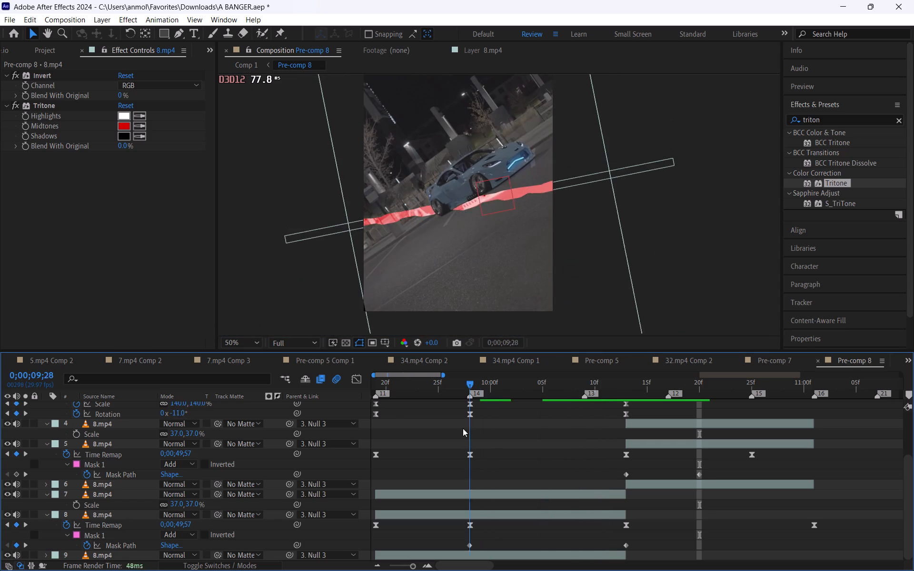
left_click_drag(463, 428, 518, 456)
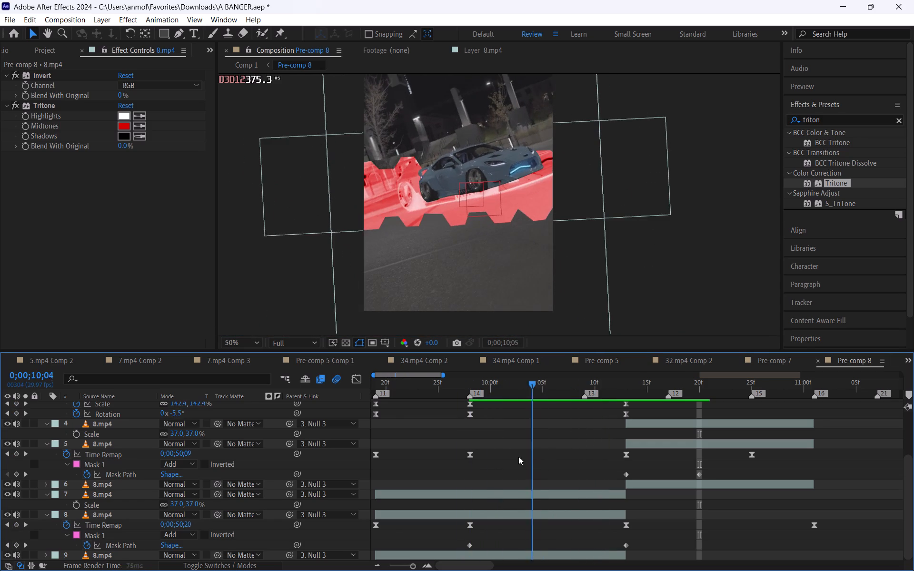
left_click_drag(518, 456, 497, 468)
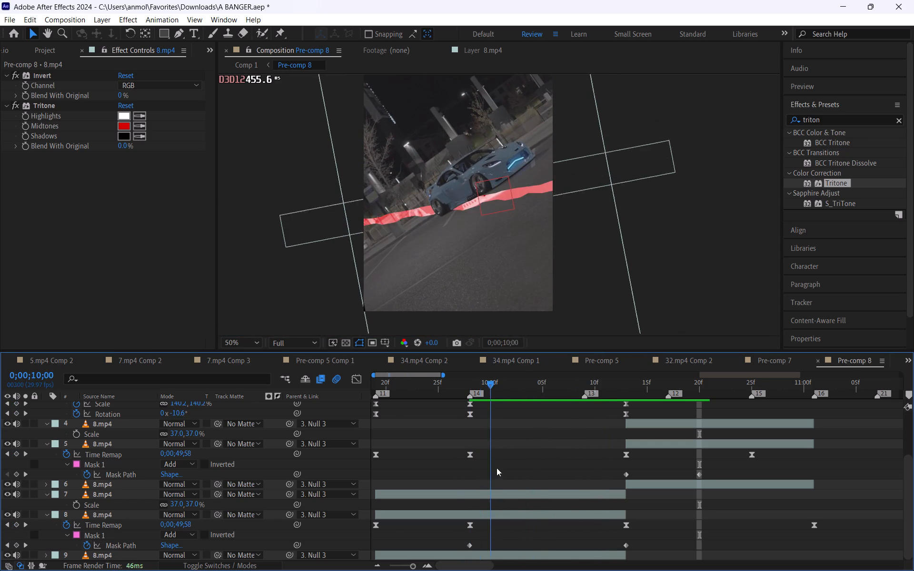
left_click_drag(497, 468, 476, 489)
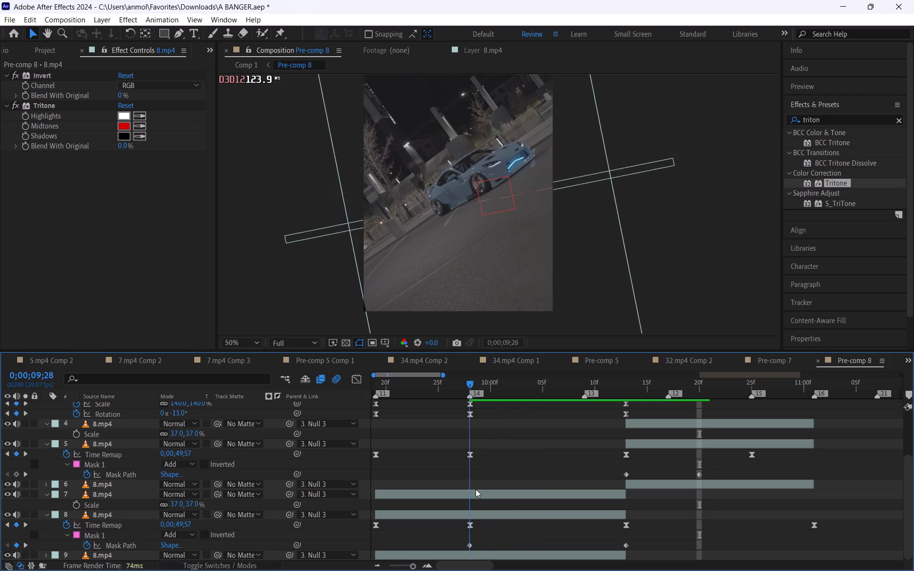
left_click_drag(476, 489, 568, 537)
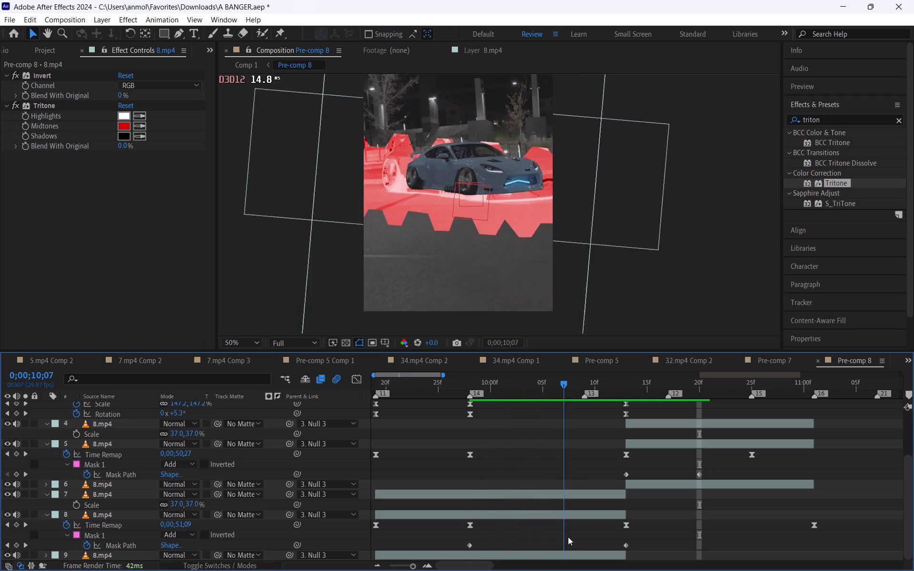
left_click_drag(568, 537, 542, 542)
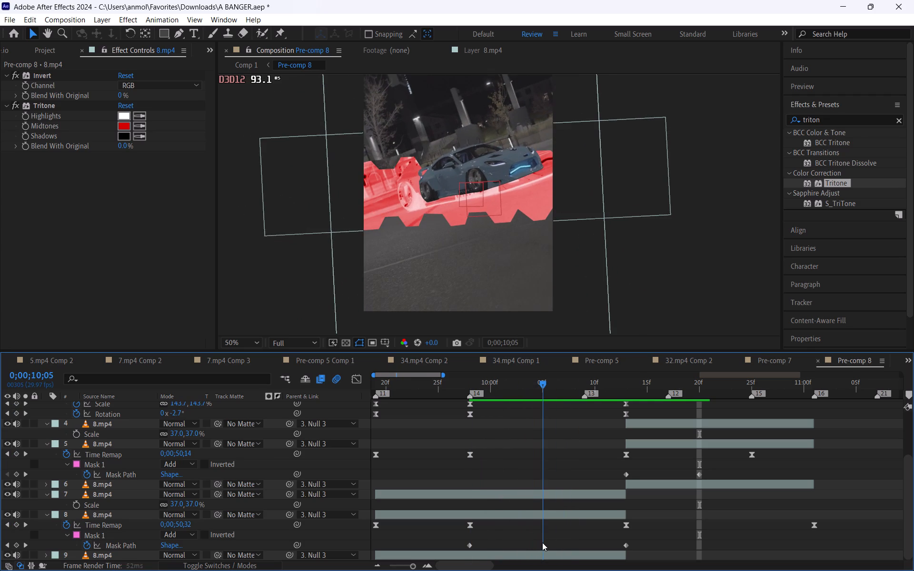
left_click_drag(542, 542, 548, 544)
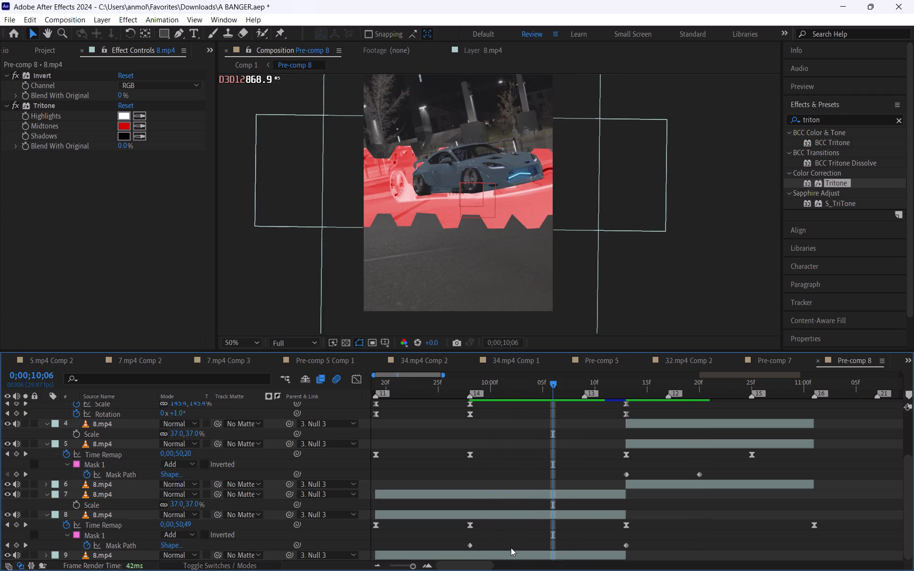
Move layer 8's first Mask Path keyframe to 0;00;10;05 and check the overlay at that frame.
left_click_drag(470, 545, 552, 552)
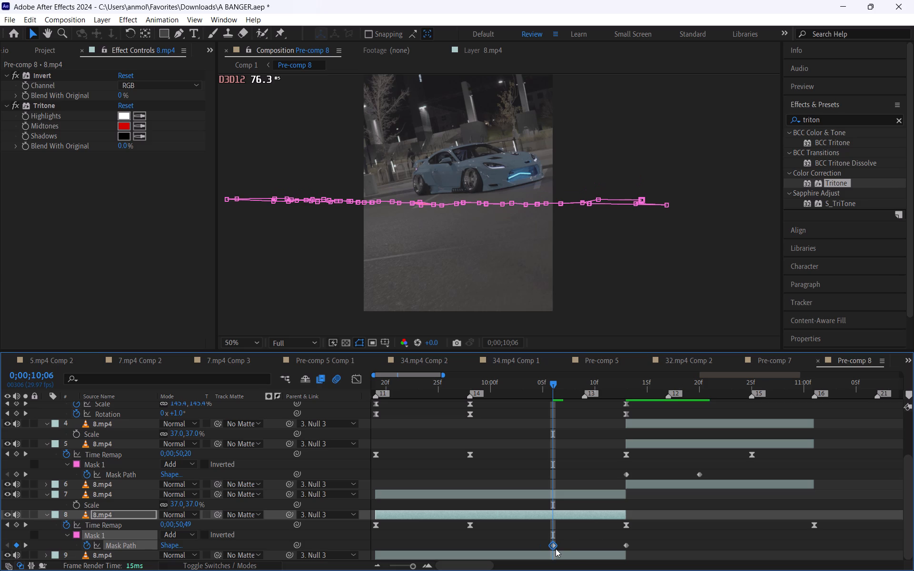
left_click(589, 541)
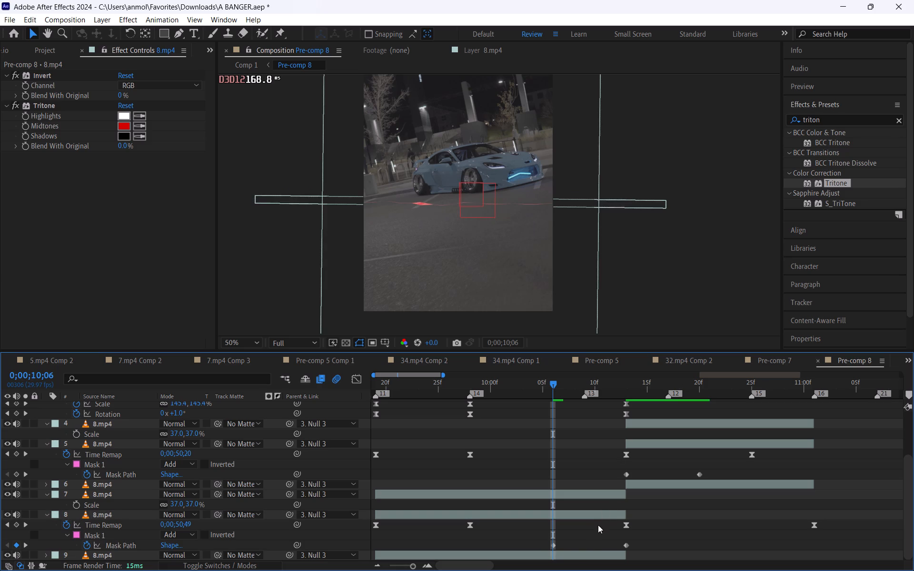
left_click_drag(550, 545, 542, 545)
left_click(595, 545)
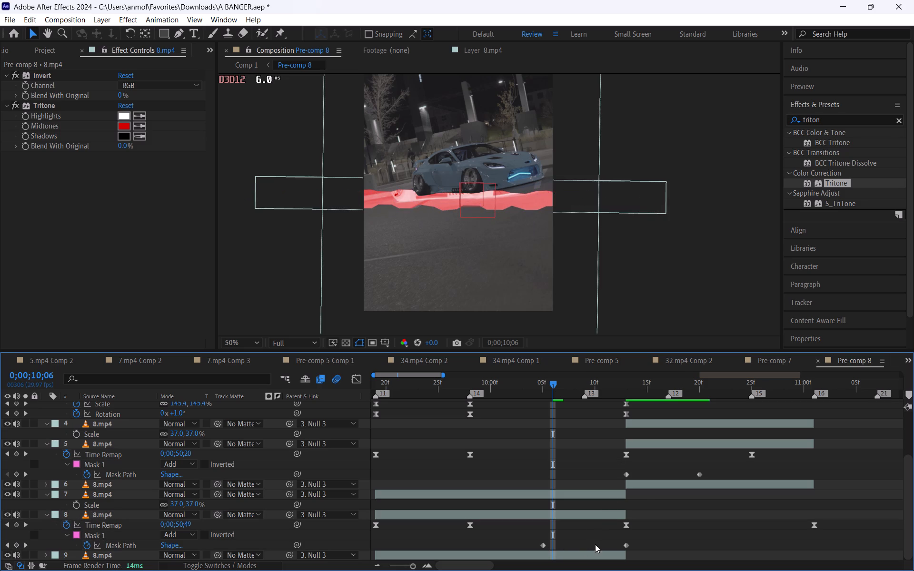
left_click_drag(552, 385, 545, 387)
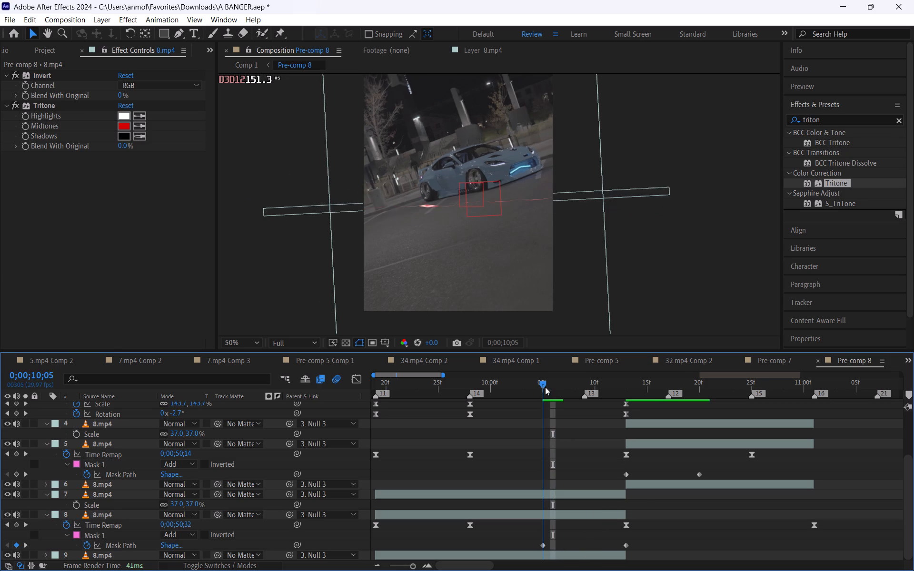
Enable opacity keyframing on layer 8 at 0;00;10;05 and set its opacity to 0%.
left_click_drag(545, 387, 519, 408)
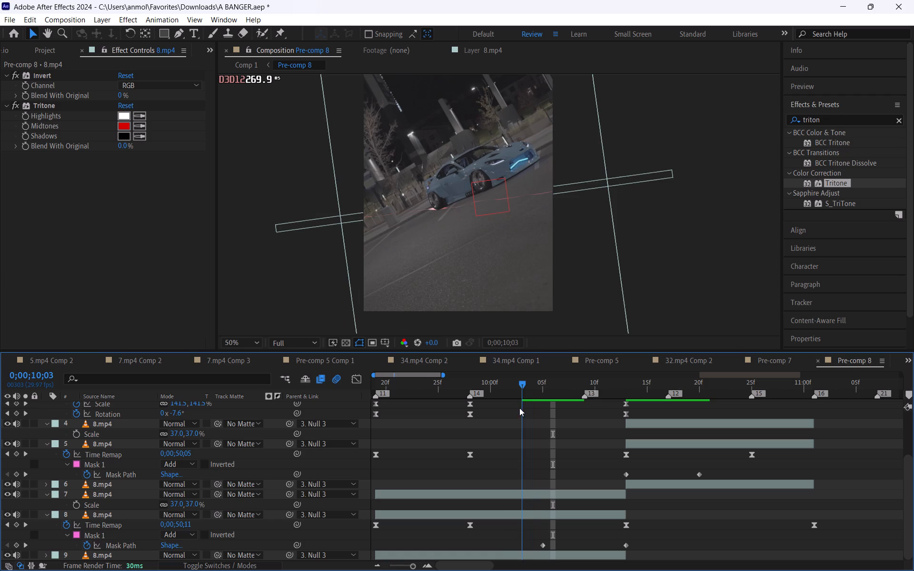
left_click_drag(519, 408, 540, 435)
left_click(546, 517)
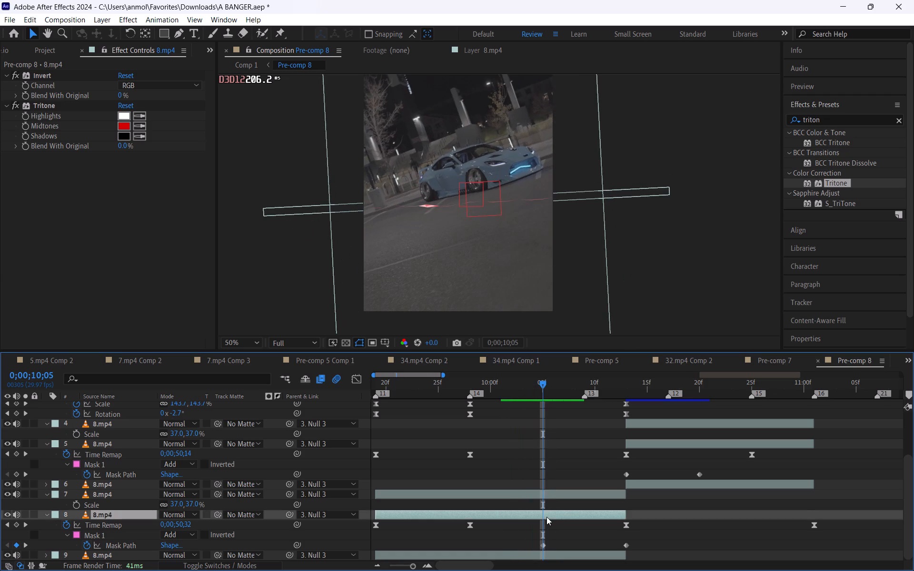
key("t")
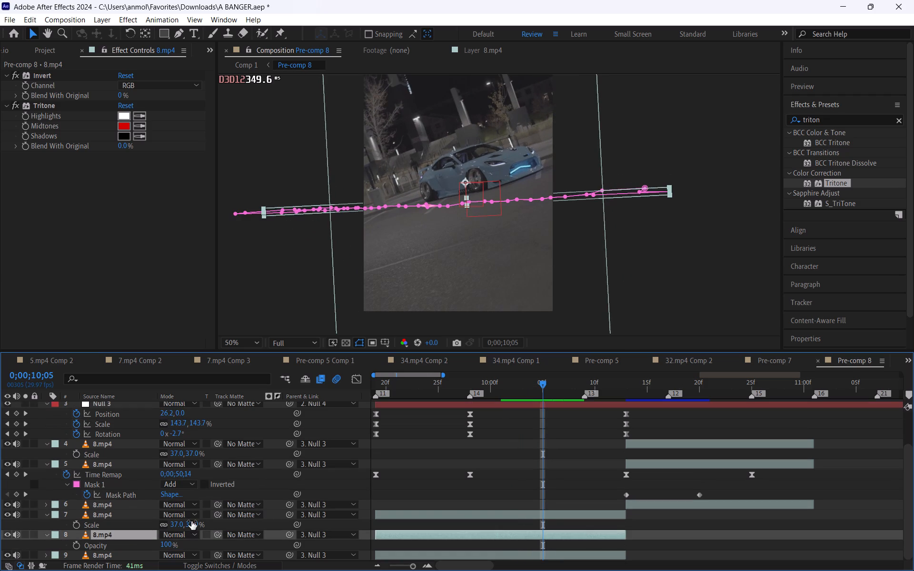
left_click(73, 545)
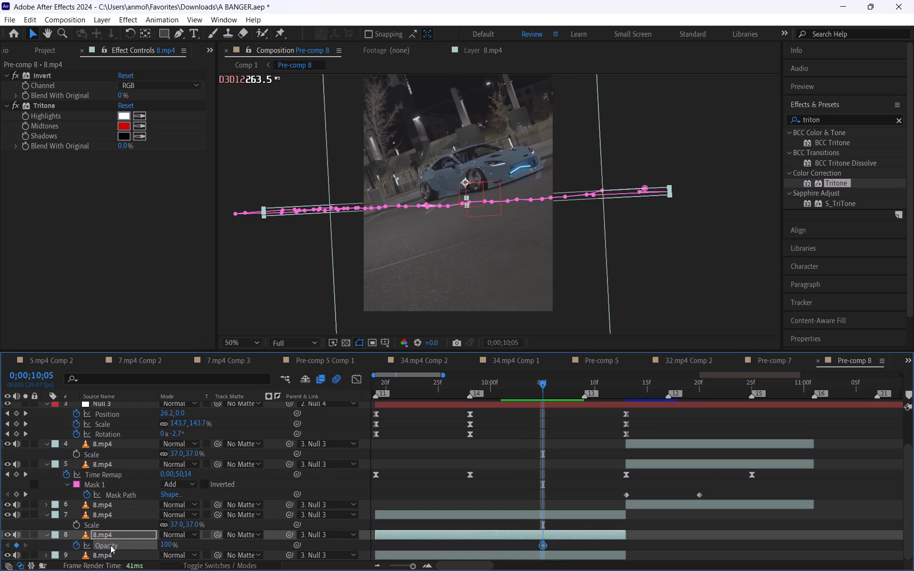
left_click_drag(169, 542, 0, 530)
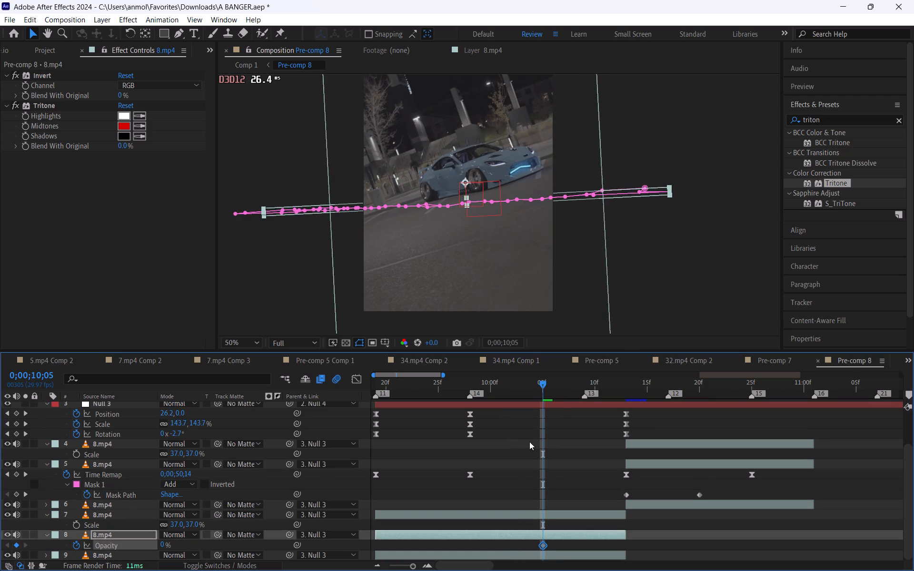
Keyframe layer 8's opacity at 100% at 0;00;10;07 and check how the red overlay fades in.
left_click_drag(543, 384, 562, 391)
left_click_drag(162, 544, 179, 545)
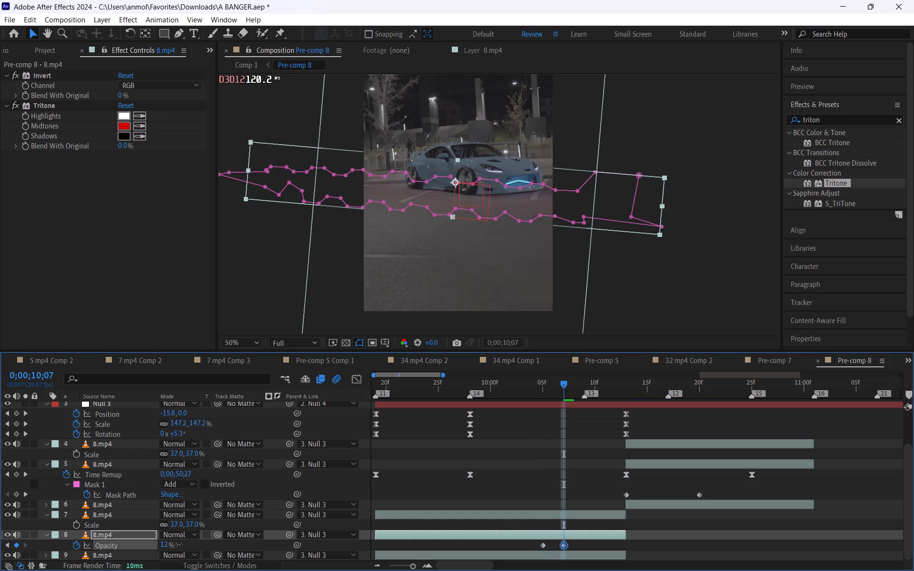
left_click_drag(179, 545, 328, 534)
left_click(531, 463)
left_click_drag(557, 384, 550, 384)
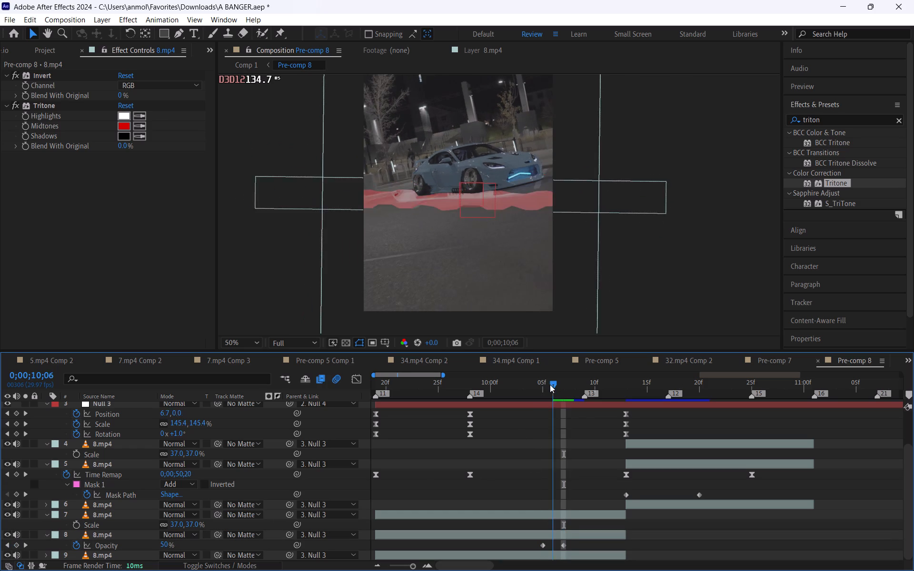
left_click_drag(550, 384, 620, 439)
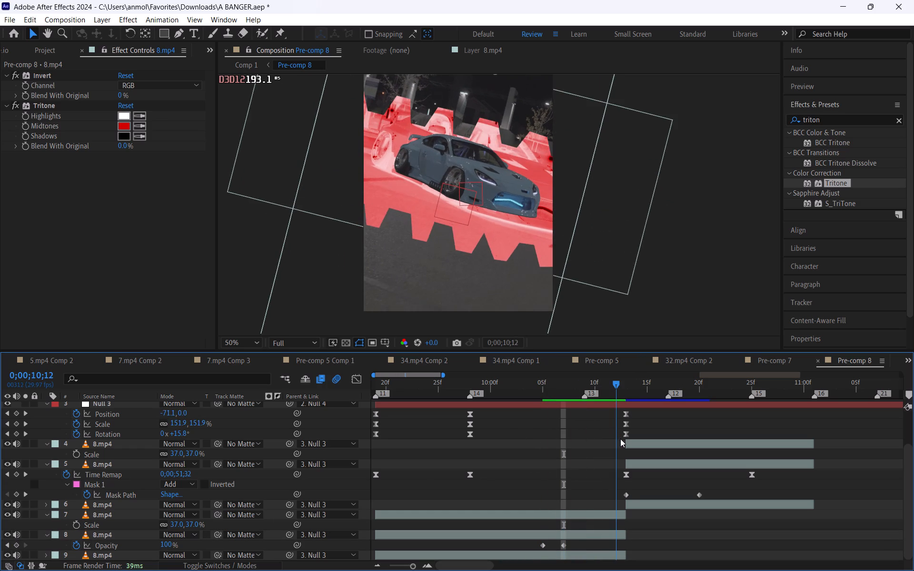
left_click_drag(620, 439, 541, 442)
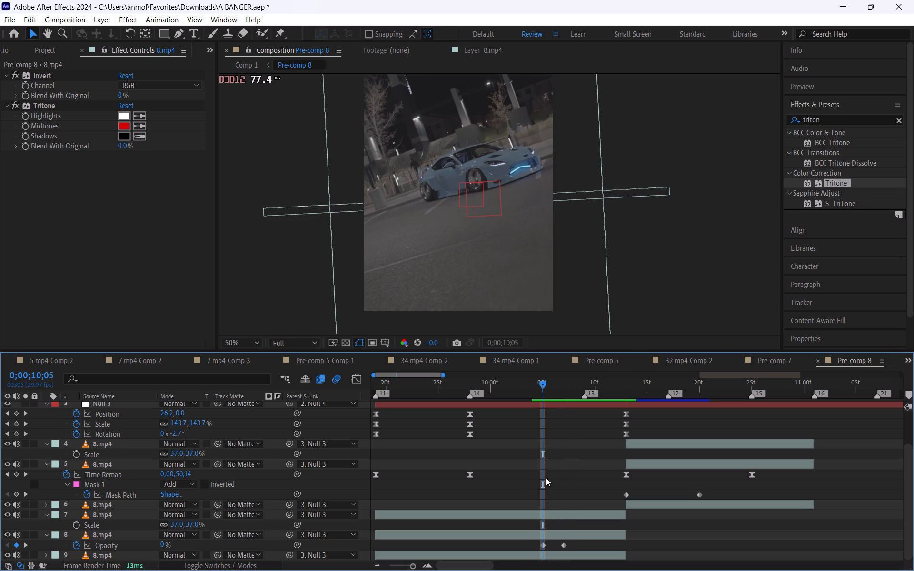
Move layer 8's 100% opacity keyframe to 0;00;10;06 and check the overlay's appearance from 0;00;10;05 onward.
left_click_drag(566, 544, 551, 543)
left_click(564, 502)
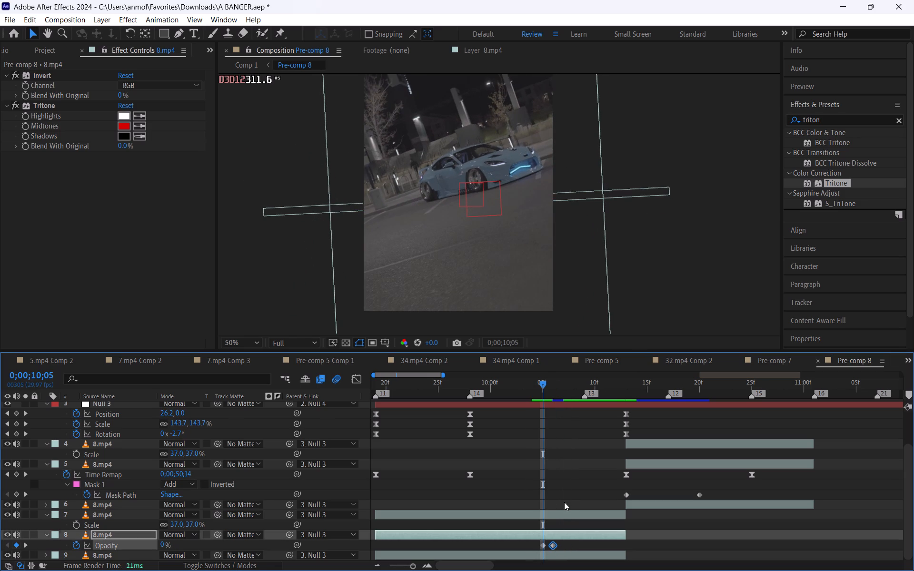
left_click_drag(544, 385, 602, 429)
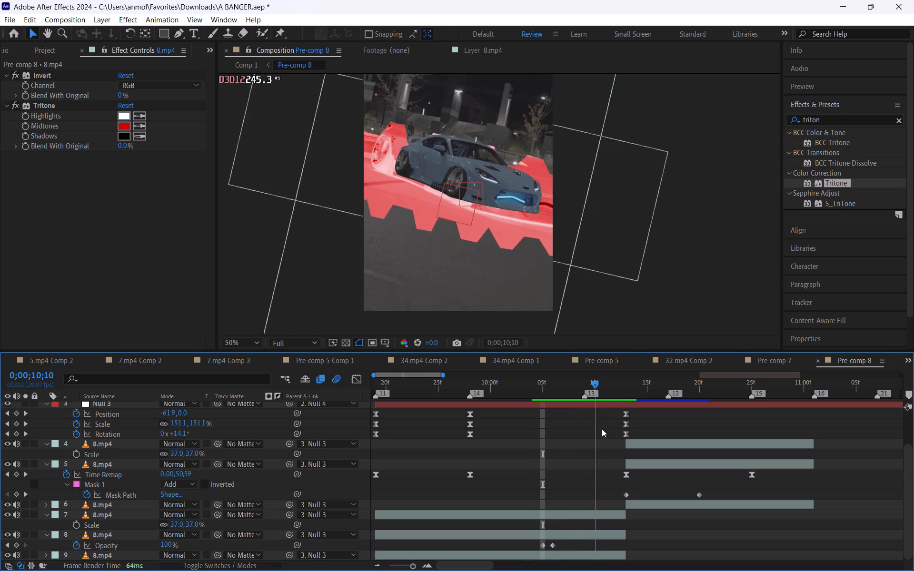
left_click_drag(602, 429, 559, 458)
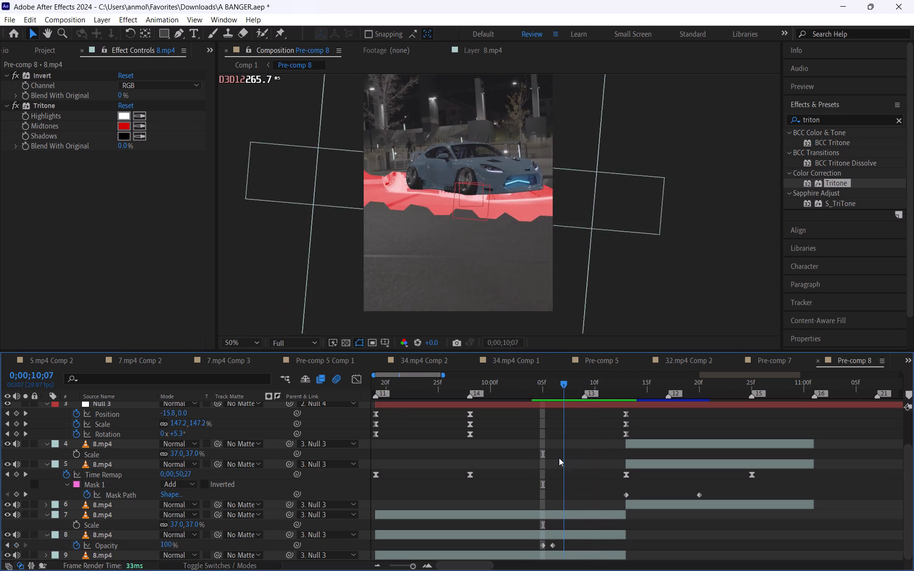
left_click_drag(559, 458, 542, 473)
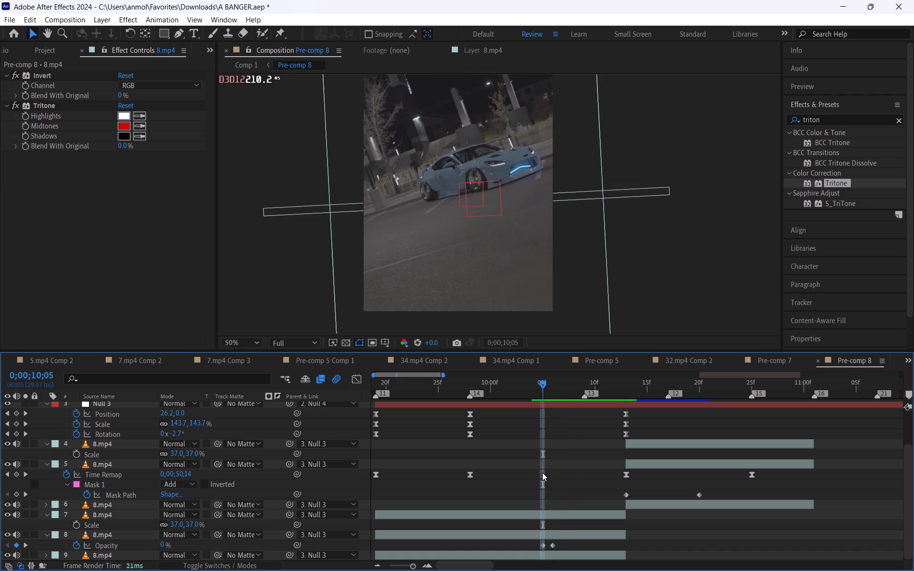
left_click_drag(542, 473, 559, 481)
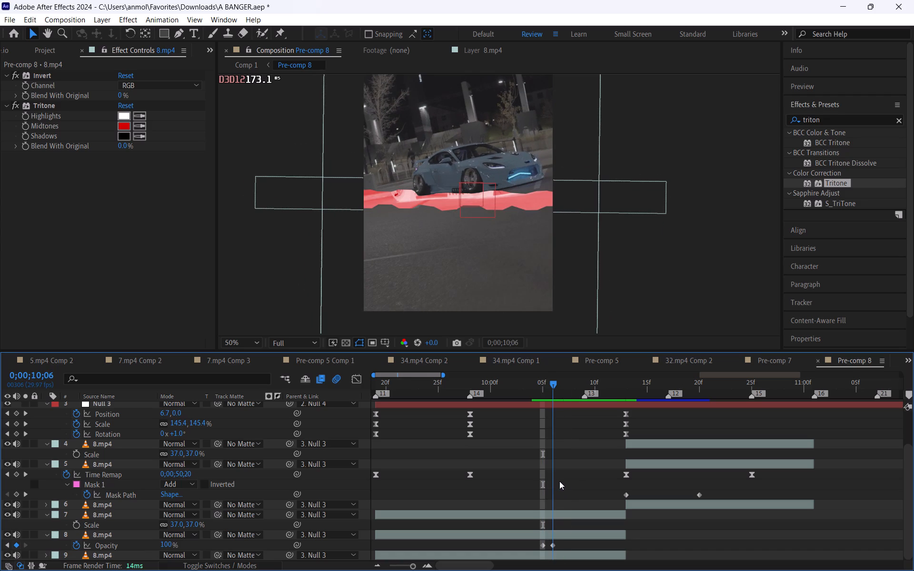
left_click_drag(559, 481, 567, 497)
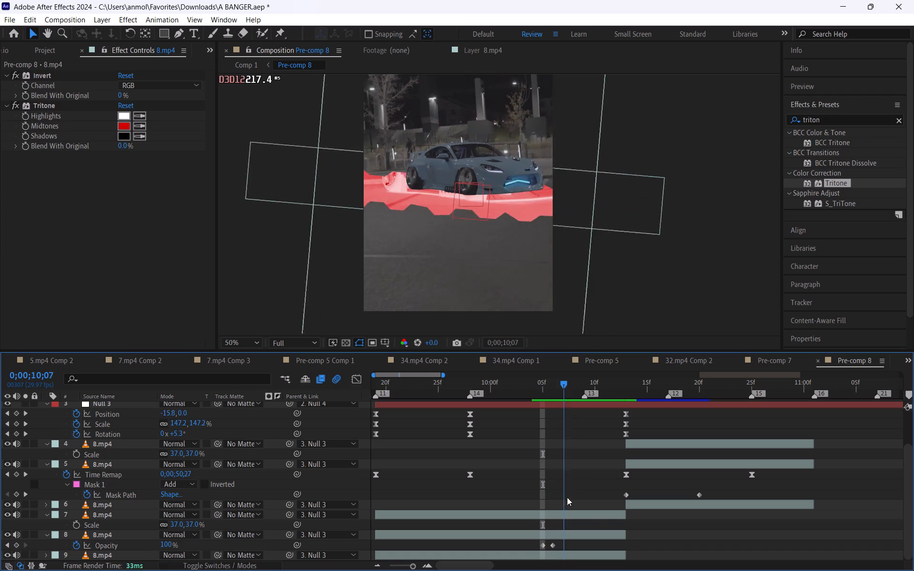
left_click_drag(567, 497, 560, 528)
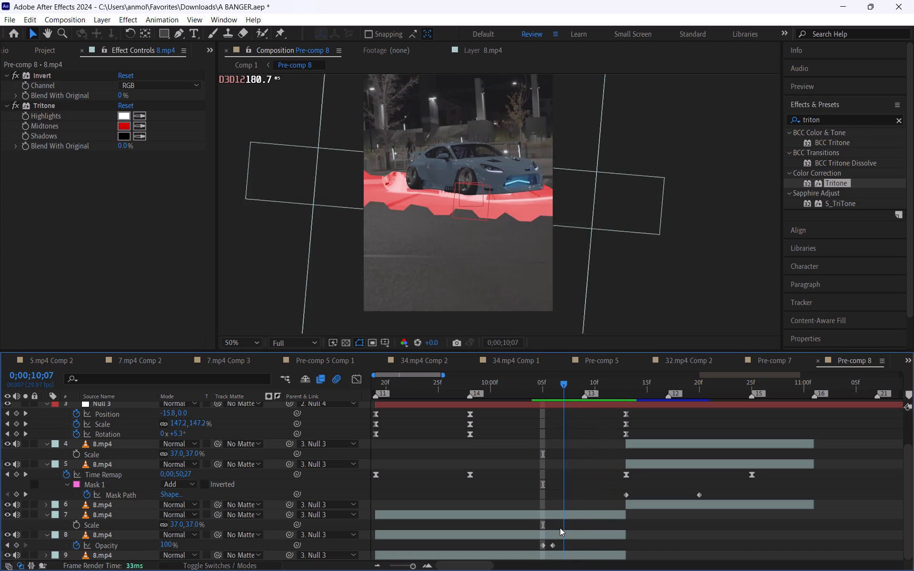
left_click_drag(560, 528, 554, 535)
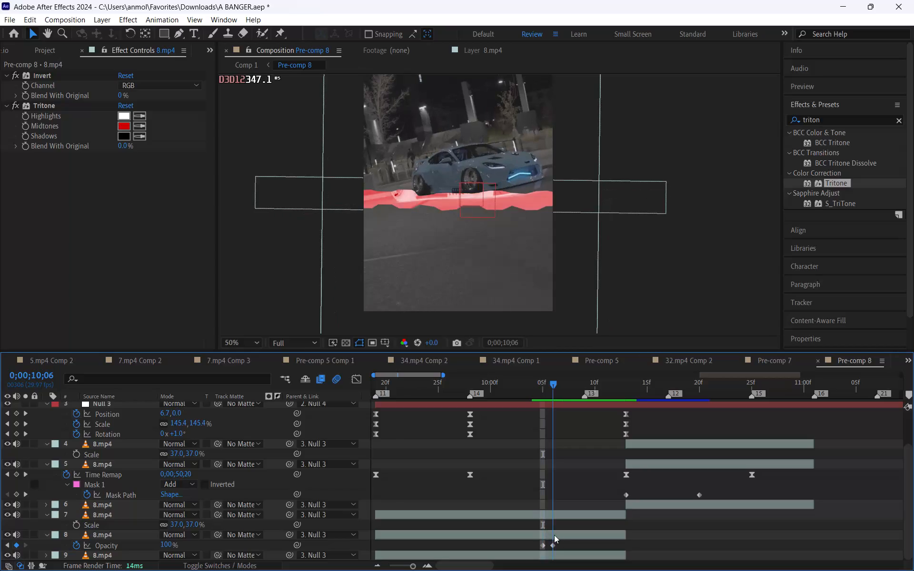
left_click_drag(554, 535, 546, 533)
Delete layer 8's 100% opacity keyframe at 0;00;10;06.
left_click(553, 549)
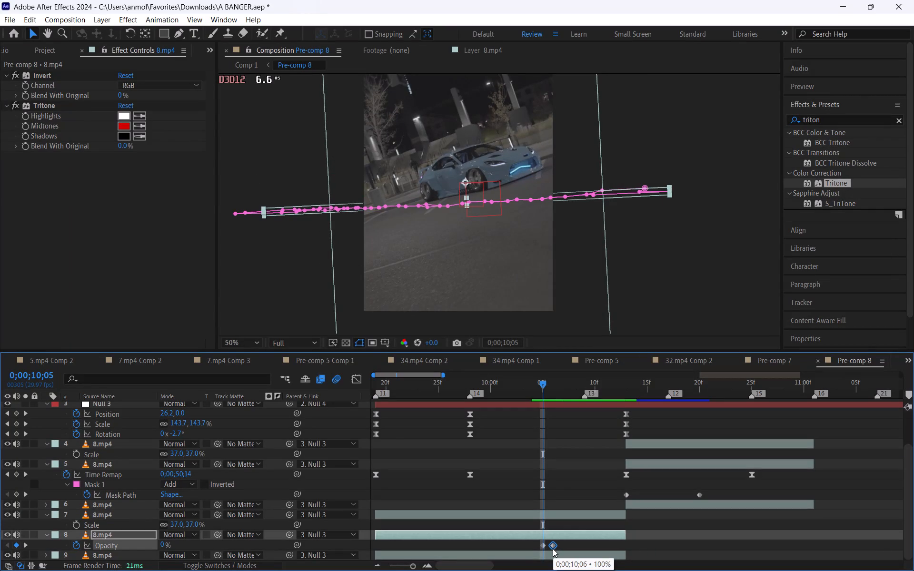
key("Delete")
Split layer 8 at 0;00;10;05.
left_click(541, 538)
left_click(545, 548)
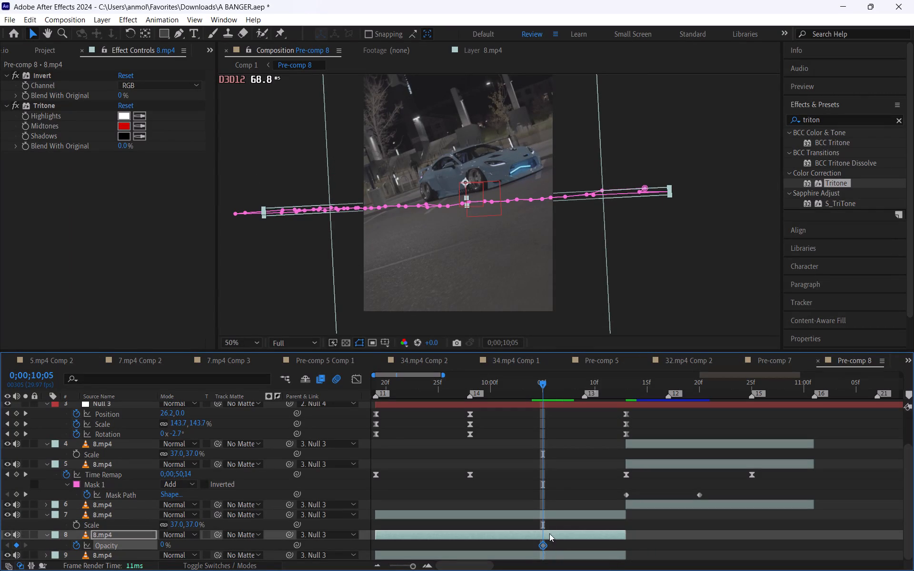
left_click(550, 529)
left_click(554, 535)
key("ctrl+shift+d")
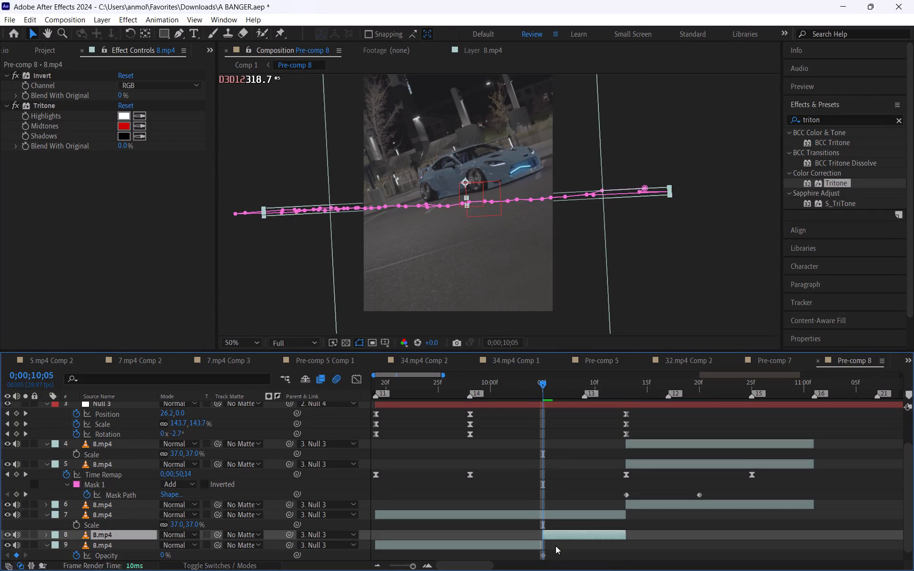
Set the opacity of the later split segment, layer 8, to 100% at 0;00;10;05.
left_click(555, 546)
left_click(540, 554)
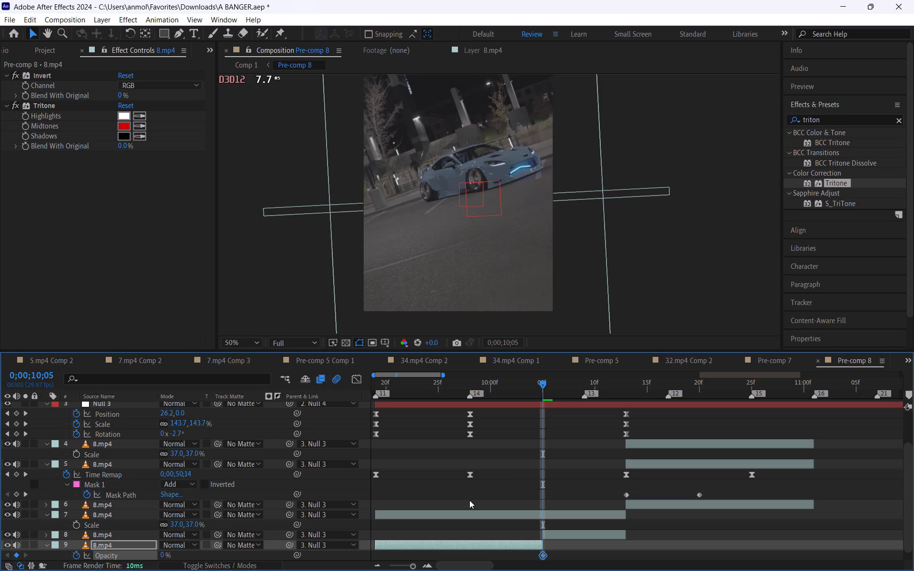
scroll(548, 488, "down", 2)
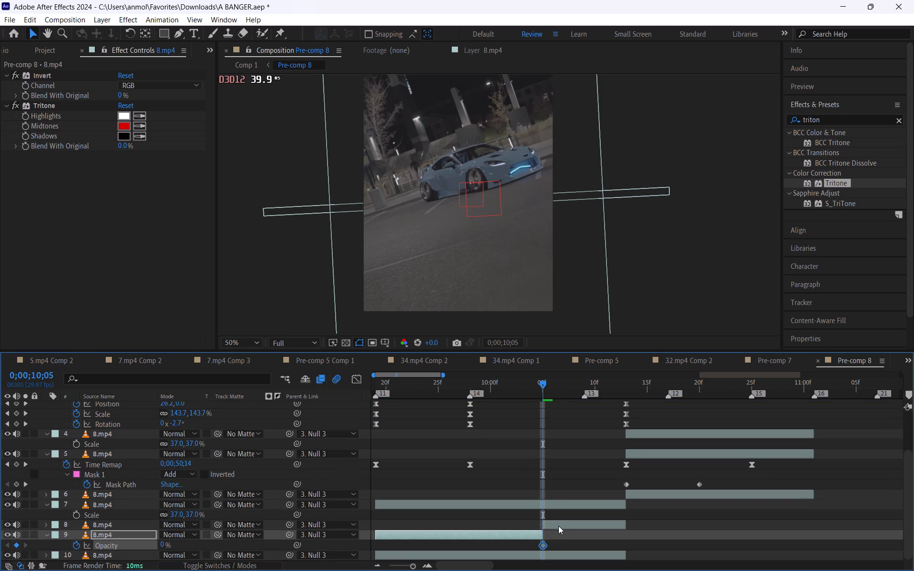
left_click(559, 525)
key("t")
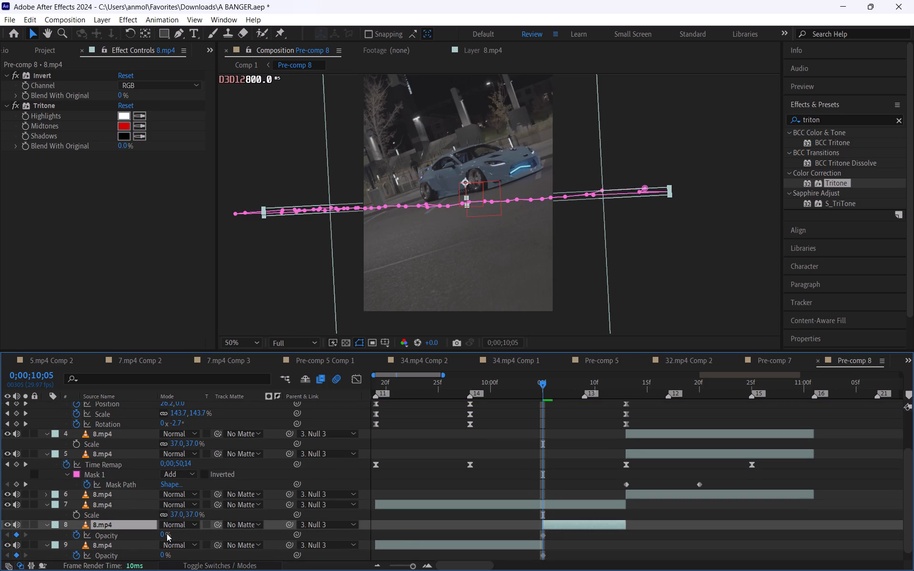
left_click_drag(162, 533, 383, 530)
left_click(487, 472)
Scrub between 0;00;10;04 and 0;00;10;18 to check how the red overlay appears, opens and closes.
left_click_drag(539, 386, 524, 388)
left_click(529, 432)
left_click_drag(529, 384, 566, 403)
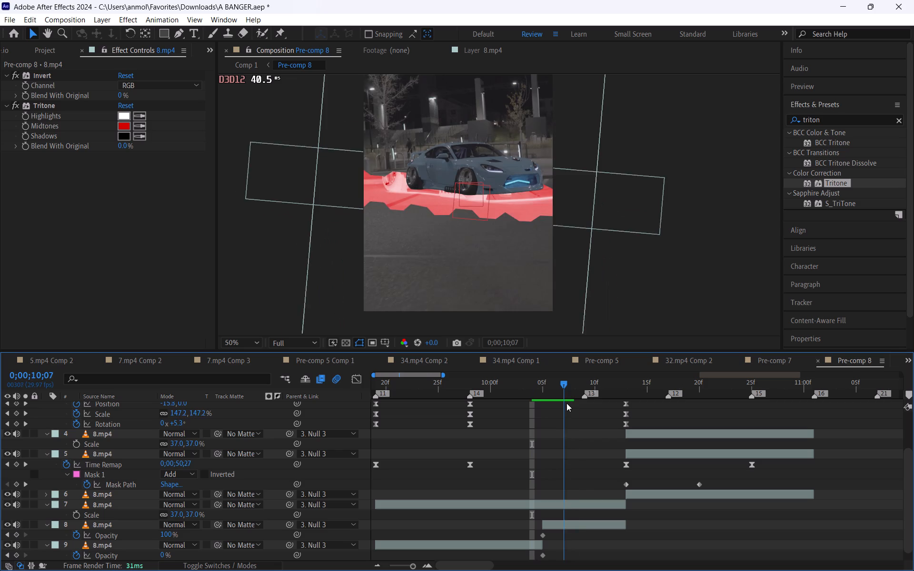
left_click_drag(566, 403, 617, 491)
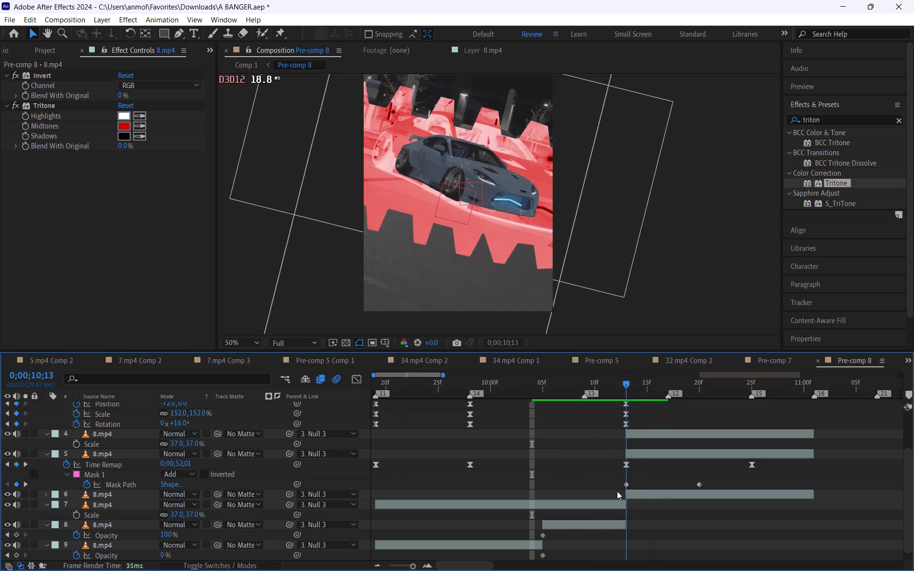
left_click_drag(617, 491, 679, 526)
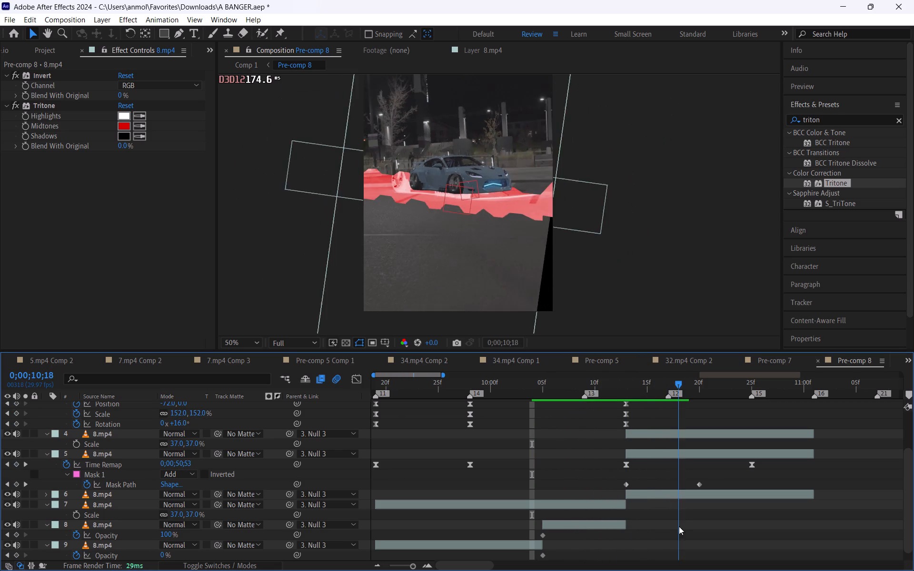
left_click_drag(679, 526, 656, 556)
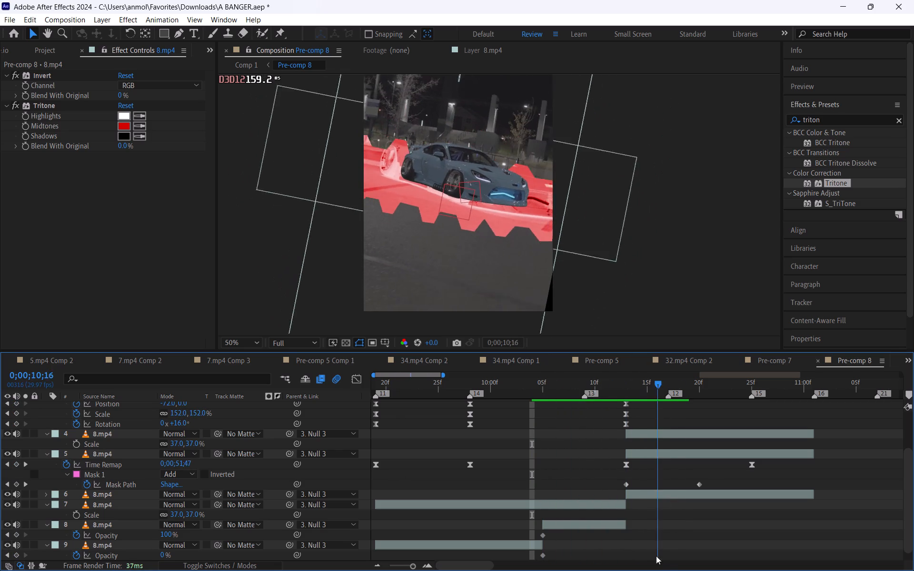
left_click_drag(656, 556, 616, 550)
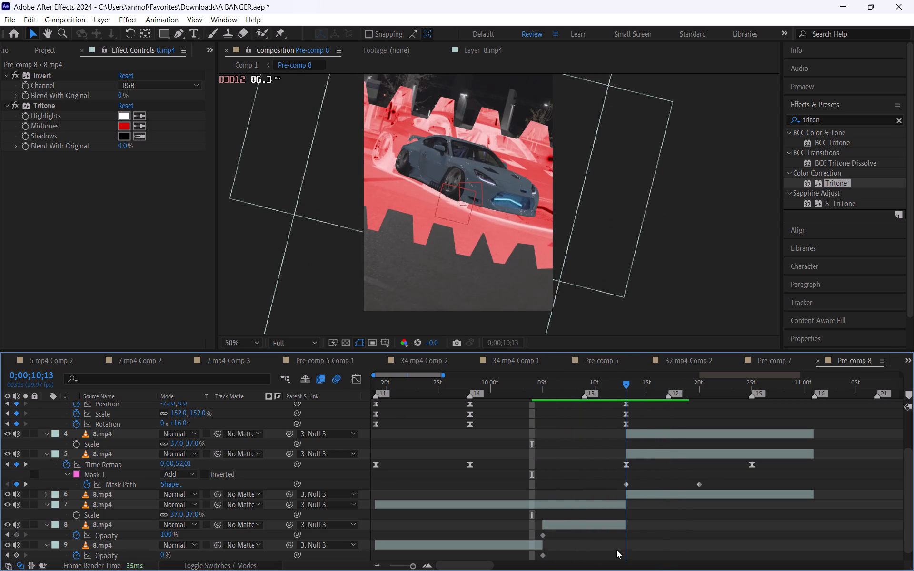
left_click_drag(616, 550, 543, 525)
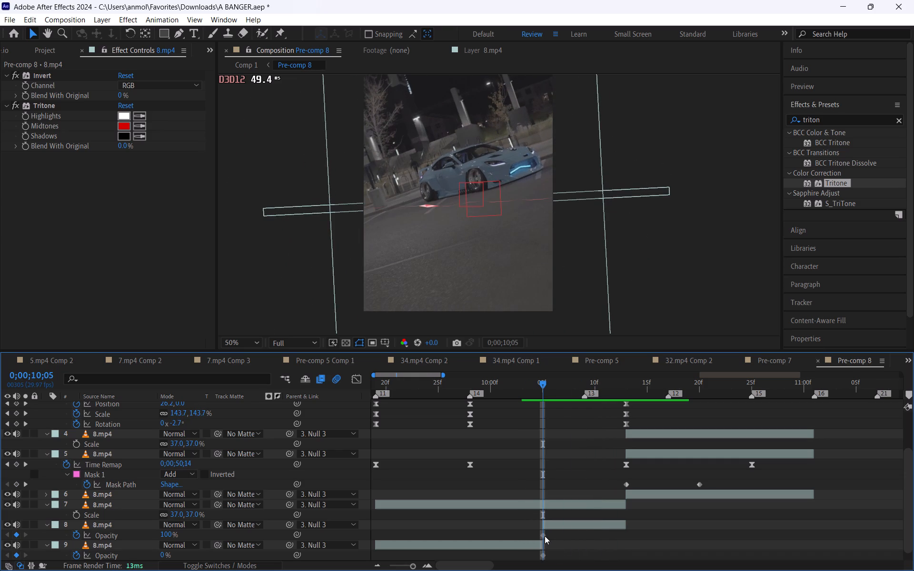
Show layer 8's keyframed properties, select both of its Mask Path keyframes, and display its mask properties.
left_click(544, 535)
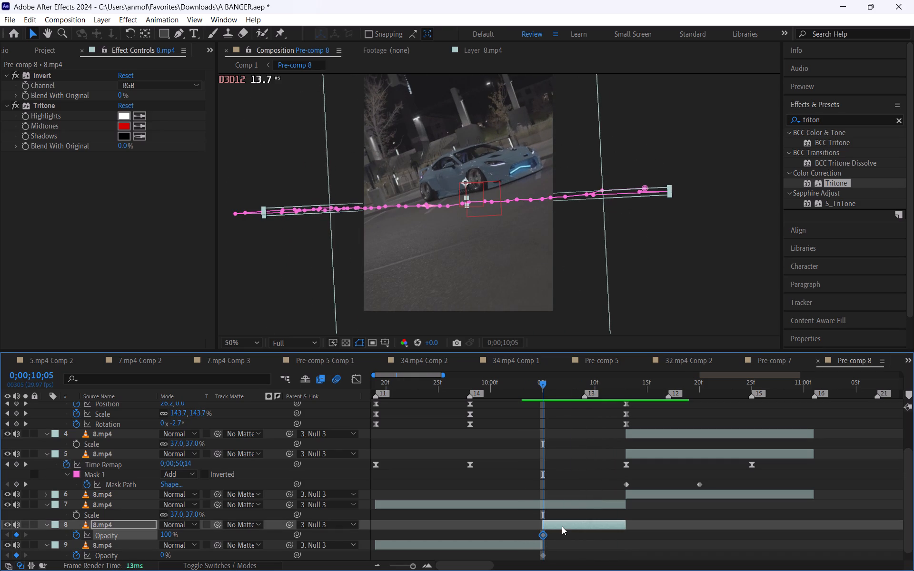
scroll(567, 505, "down", 1)
key("u")
scroll(575, 501, "down", 1)
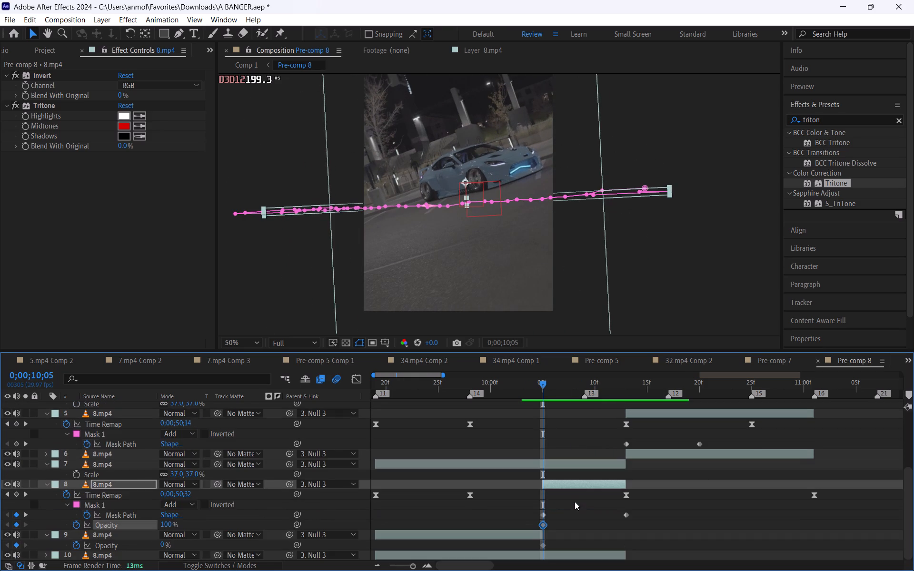
left_click(576, 510)
left_click_drag(535, 514, 633, 522)
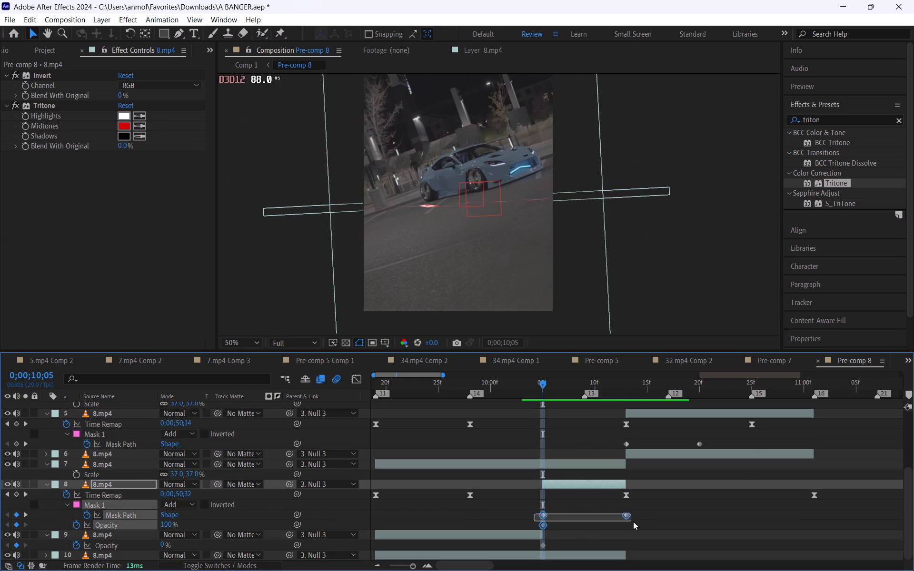
left_click_drag(633, 522, 636, 517)
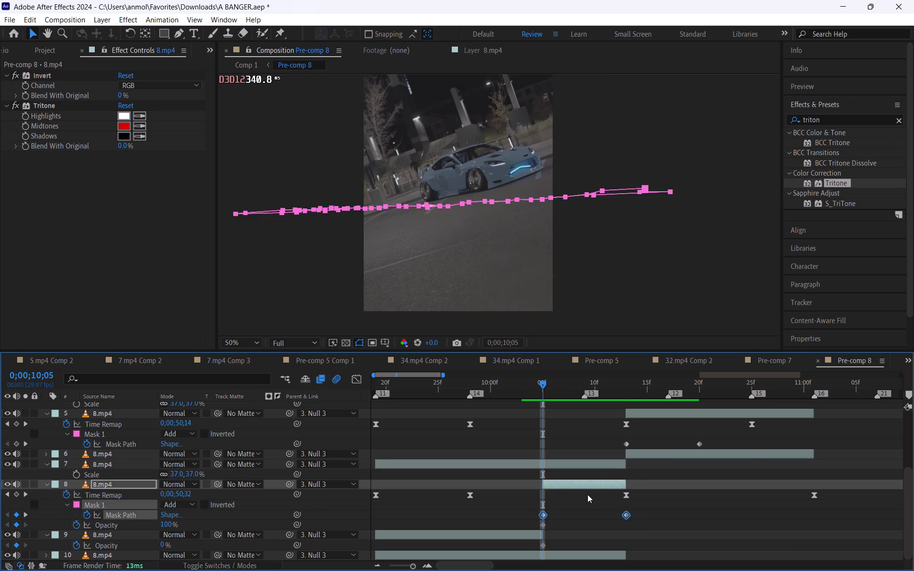
key("m")
key("m")
Select the Mask Path keyframes of layers 5 and 8 together and apply Easy Ease to them.
left_click(640, 459)
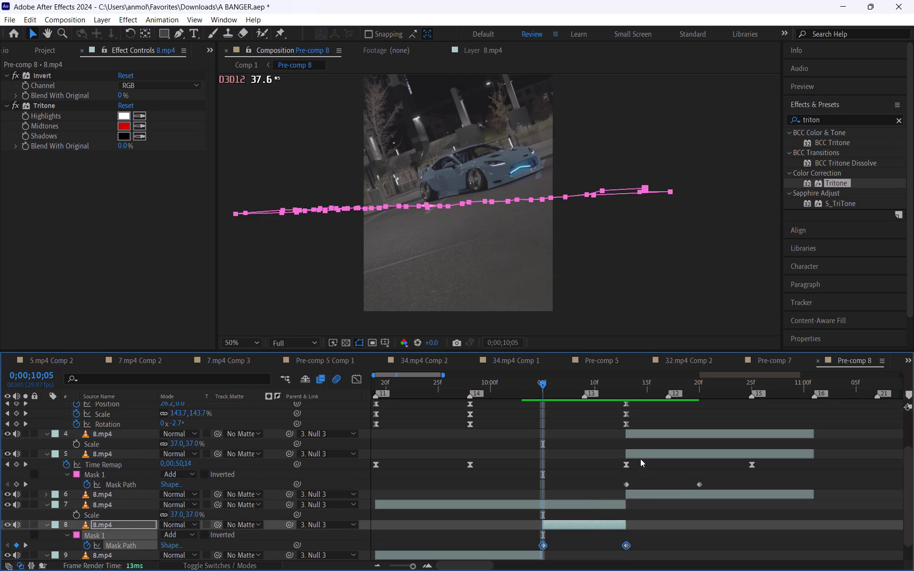
left_click(640, 454)
type("mm")
scroll(647, 495, "down", 1)
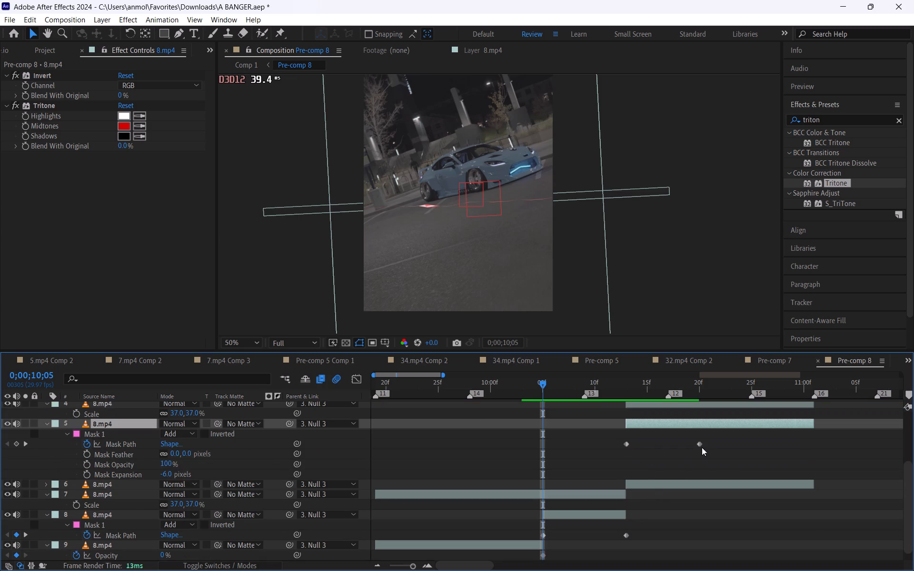
left_click_drag(706, 441, 531, 536)
right_click(543, 535)
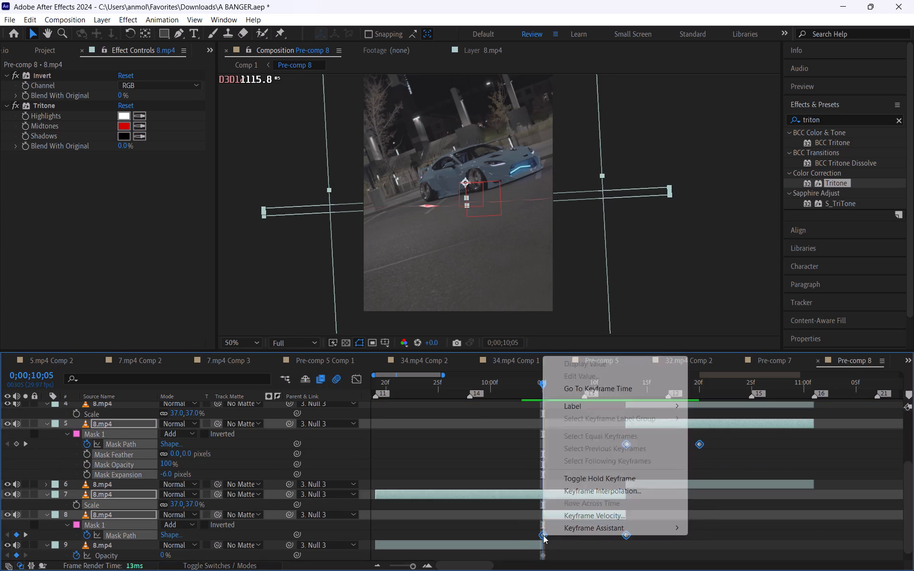
left_click(719, 453)
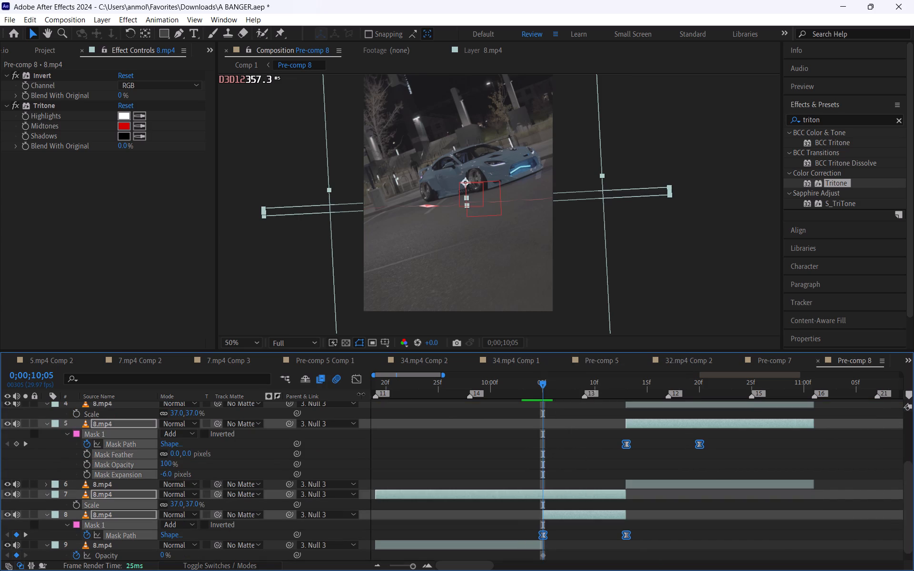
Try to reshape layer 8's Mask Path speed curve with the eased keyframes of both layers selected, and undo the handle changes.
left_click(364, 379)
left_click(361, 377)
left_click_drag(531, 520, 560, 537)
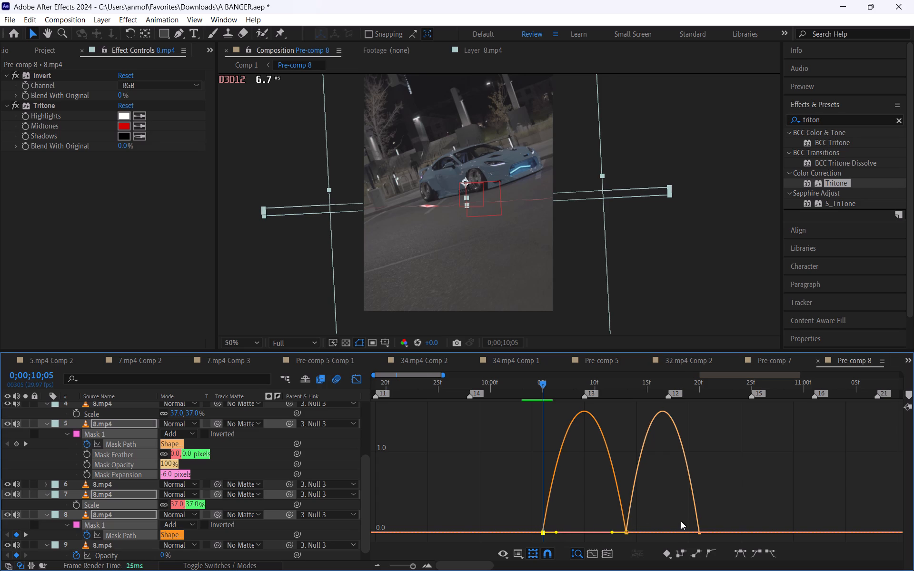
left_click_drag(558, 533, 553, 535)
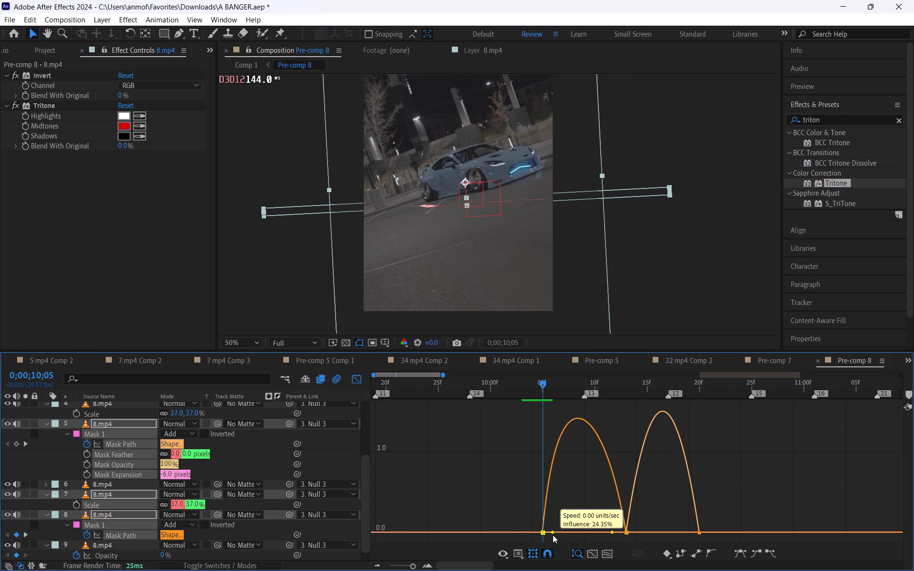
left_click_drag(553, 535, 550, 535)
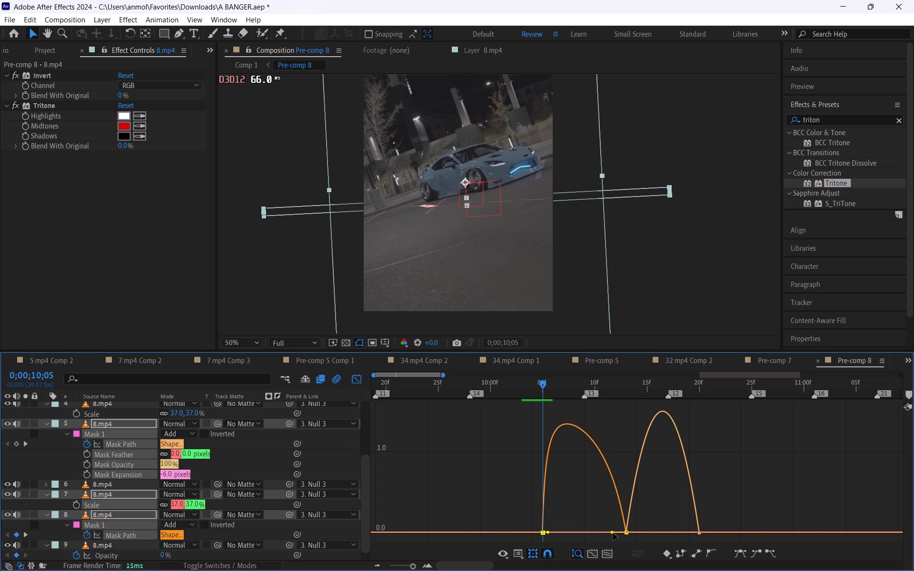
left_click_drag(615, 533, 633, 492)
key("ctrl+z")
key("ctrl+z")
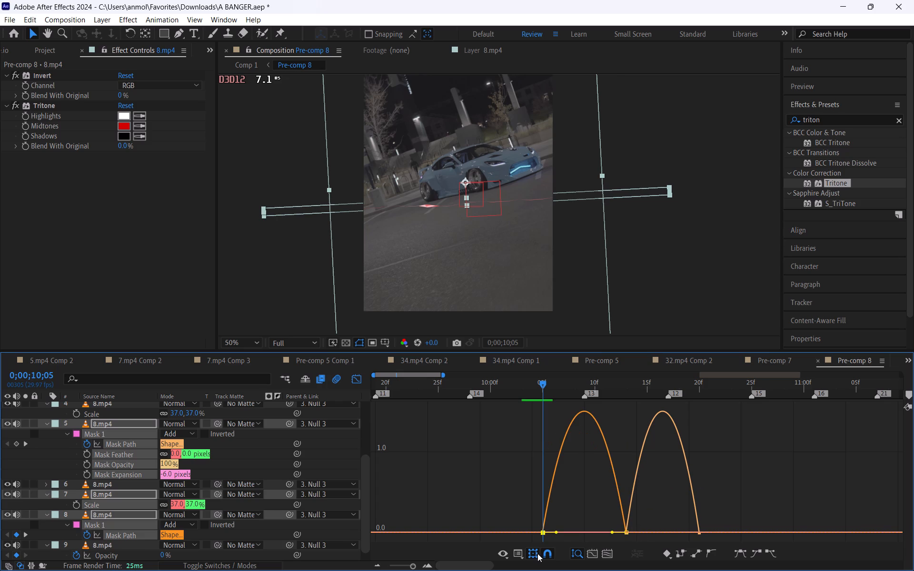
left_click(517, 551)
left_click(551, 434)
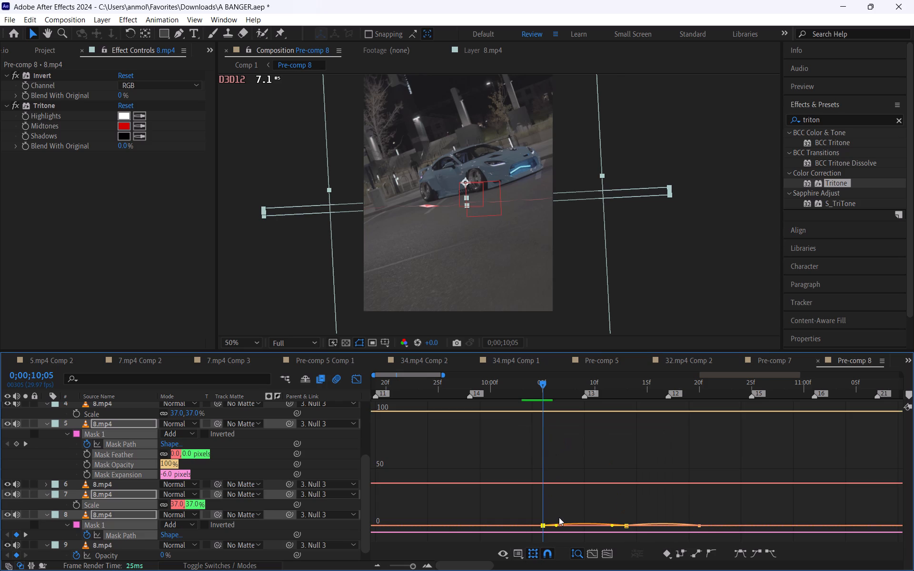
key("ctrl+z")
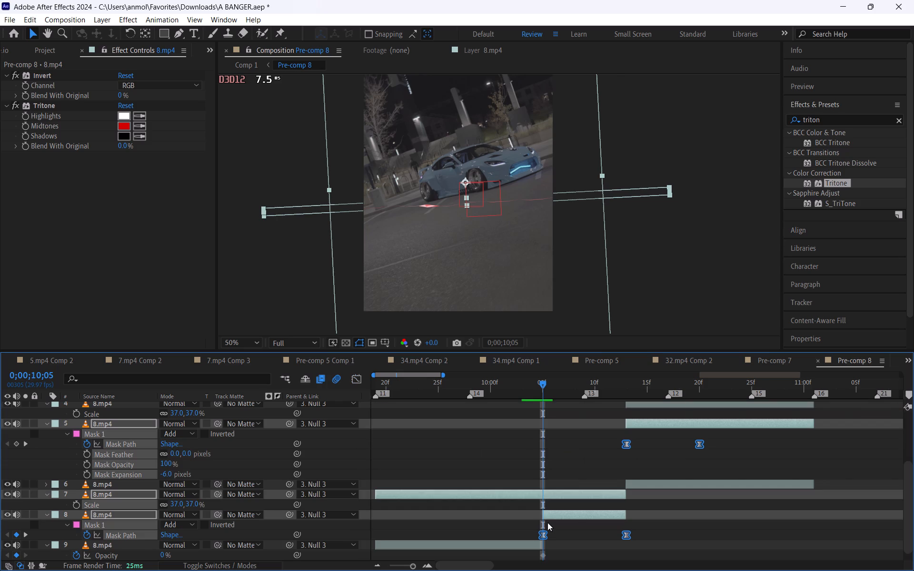
In layer 8's Mask Path speed graph, shorten both keyframes' influence handles to form a broad curve with steep start and end.
left_click(578, 527)
left_click(626, 536)
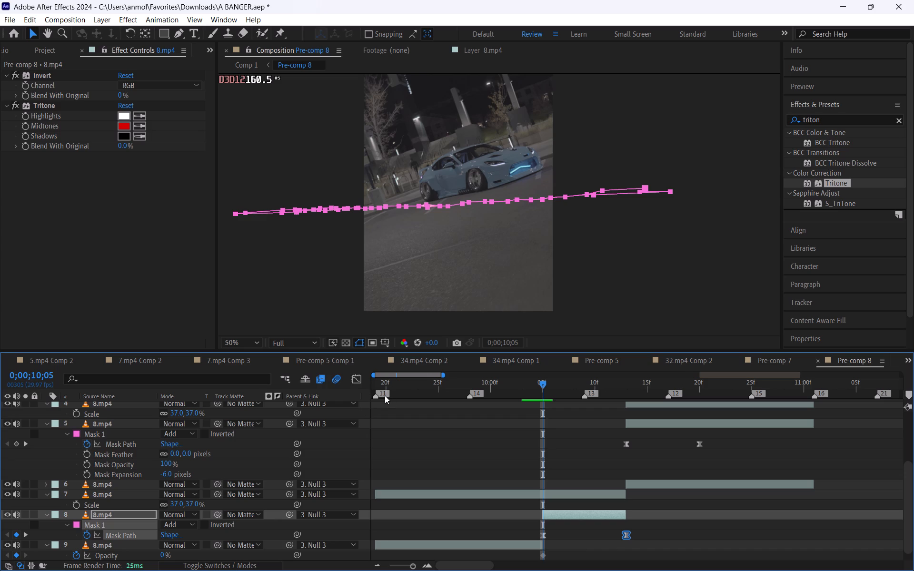
left_click(363, 378)
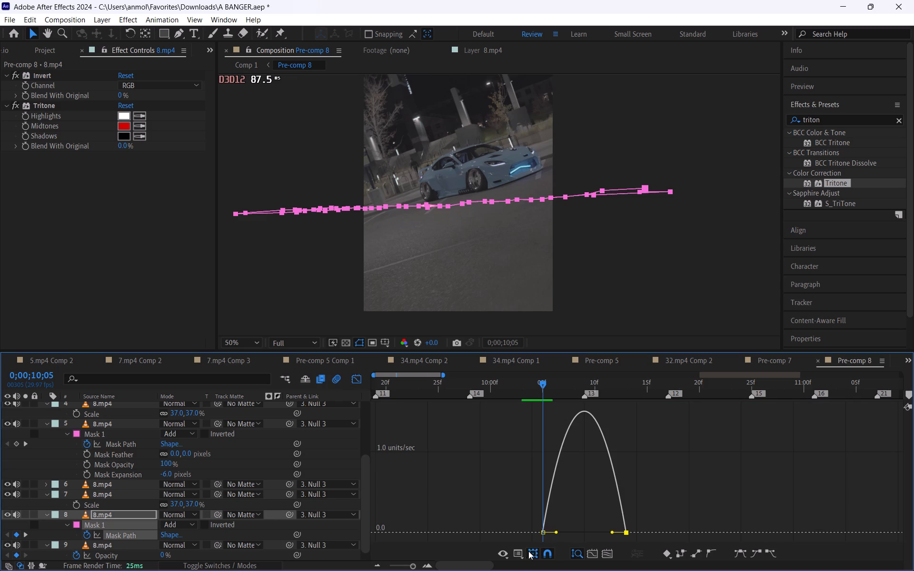
left_click(520, 552)
left_click(543, 441)
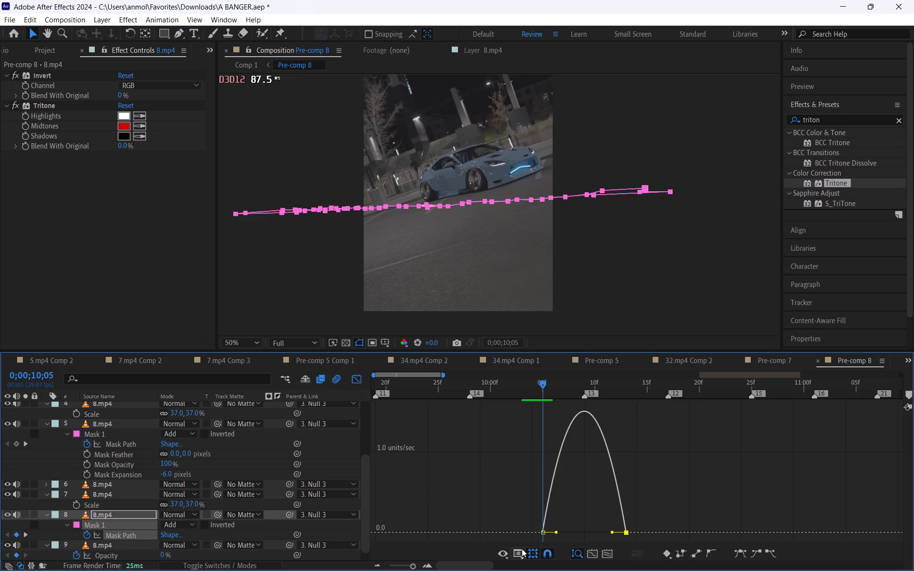
left_click(520, 551)
left_click(529, 433)
left_click(515, 551)
left_click(534, 448)
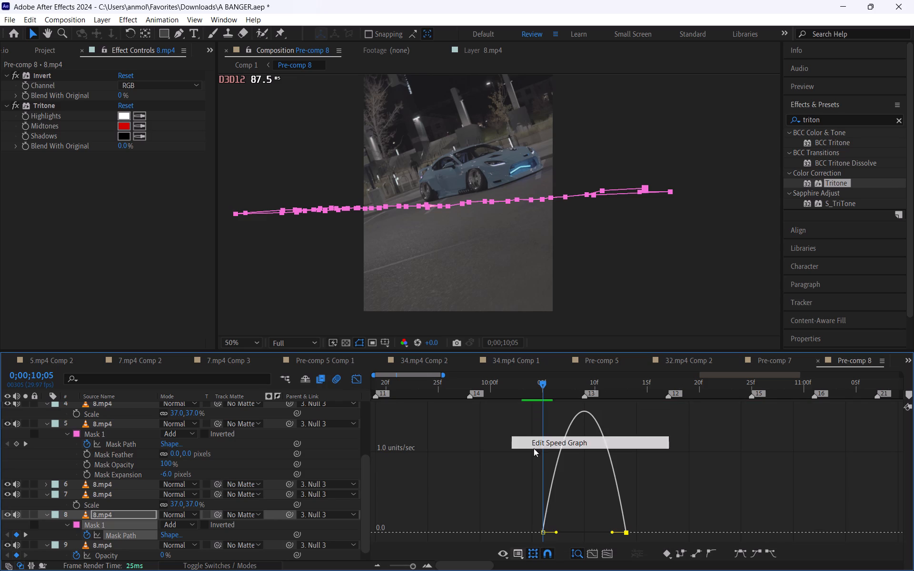
left_click_drag(556, 531, 549, 531)
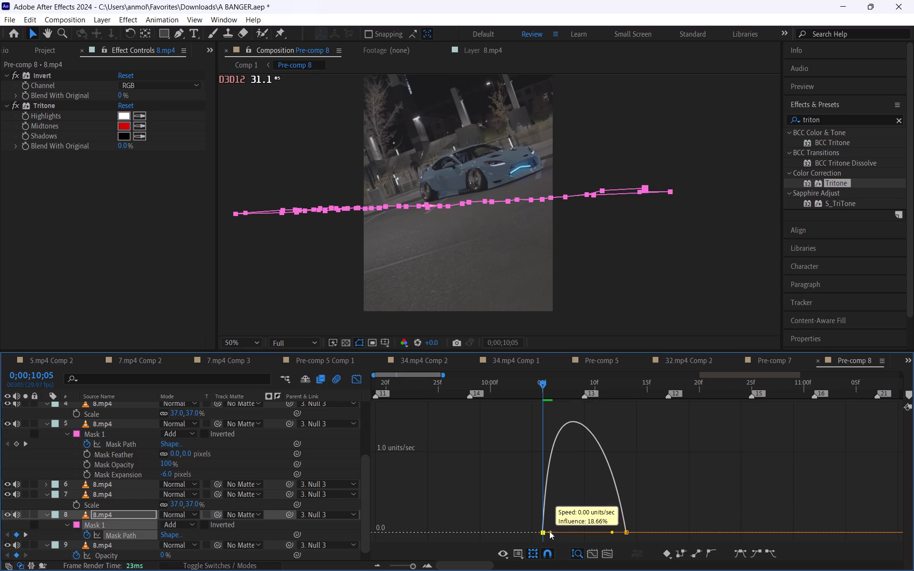
left_click_drag(549, 531, 548, 531)
left_click_drag(611, 532, 617, 533)
Scrub and play between 0;00;10;05 and 0;00;10;12 to check how the red overlay opens with the adjusted easing.
left_click_drag(545, 390, 576, 406)
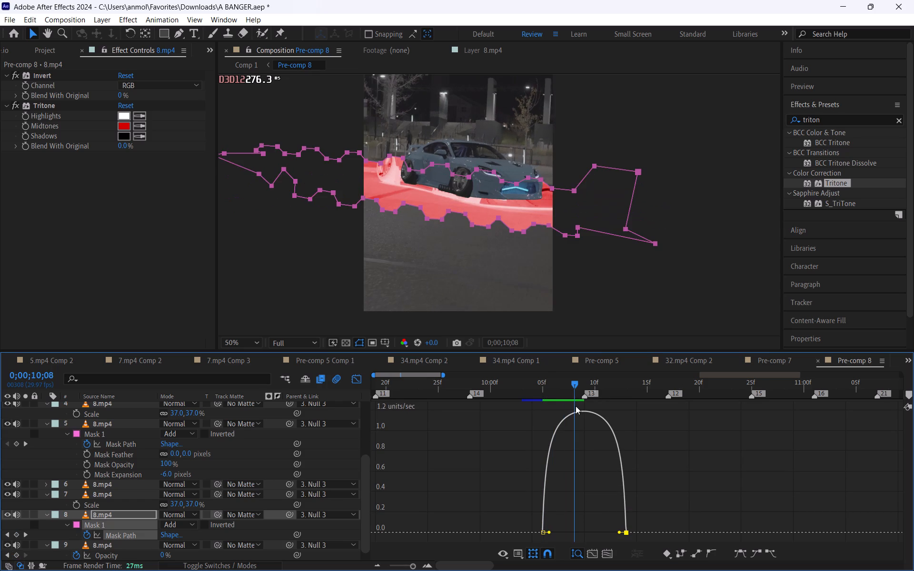
left_click_drag(576, 406, 617, 472)
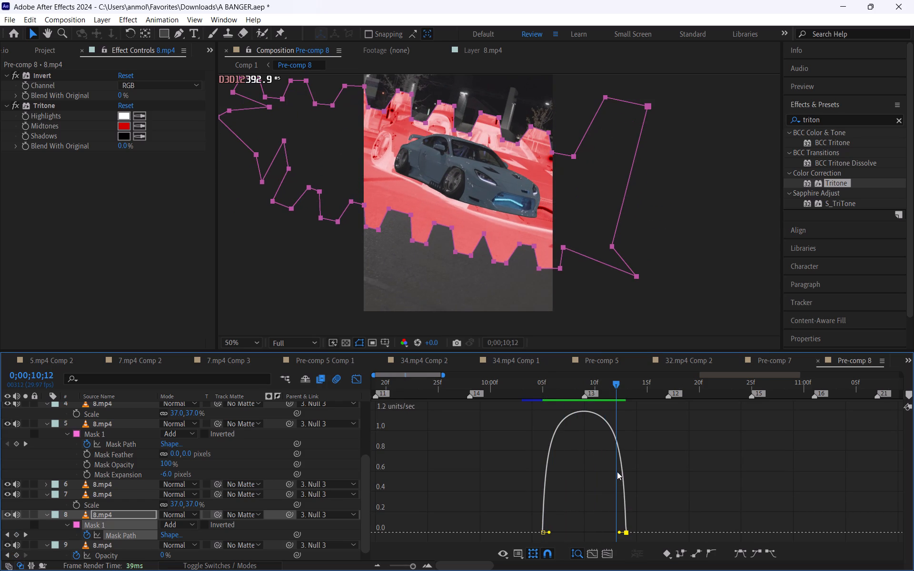
left_click_drag(617, 472, 617, 474)
key("equal")
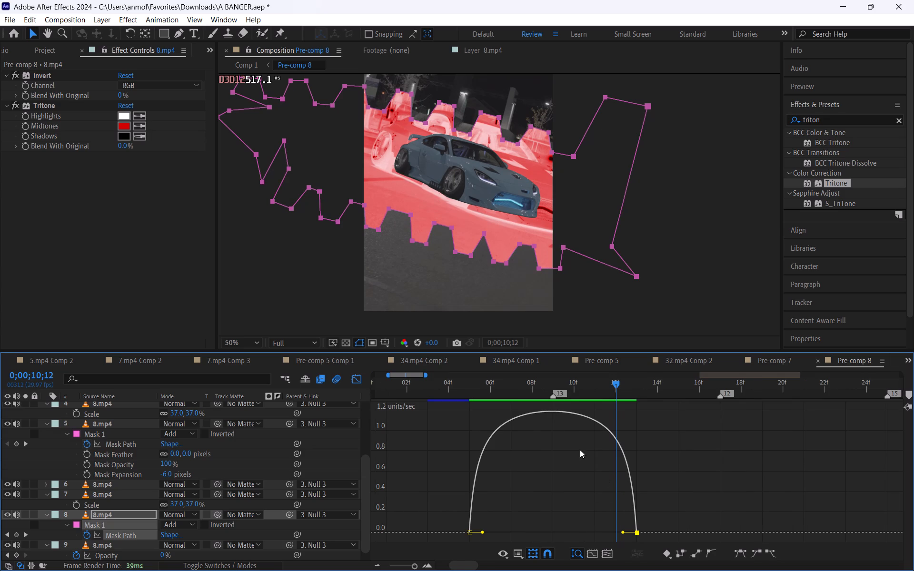
left_click_drag(523, 380, 478, 393)
key("space")
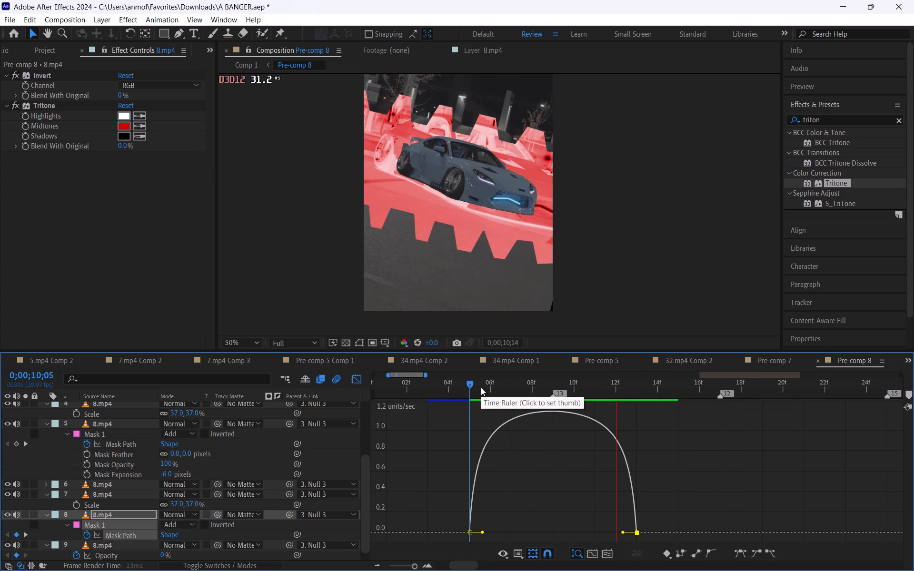
left_click_drag(481, 387, 617, 461)
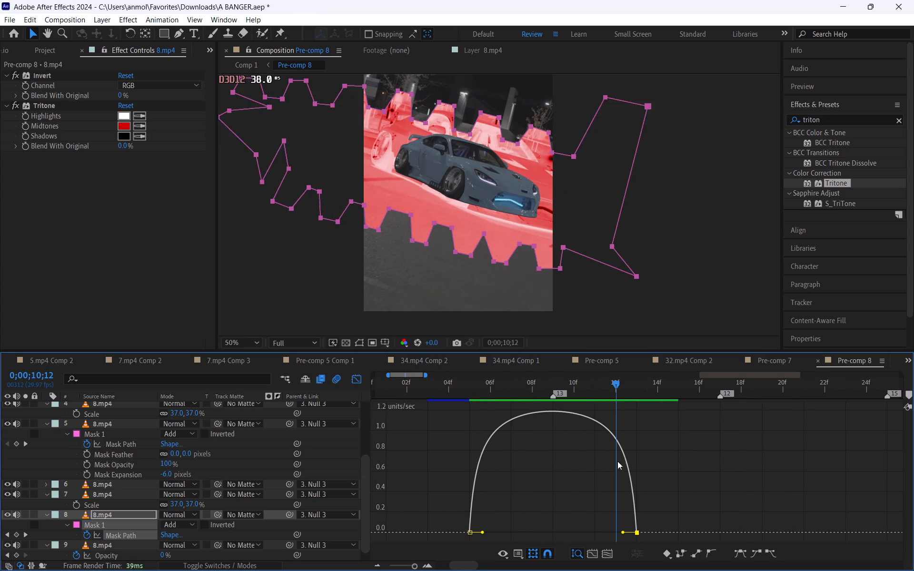
left_click_drag(617, 461, 475, 437)
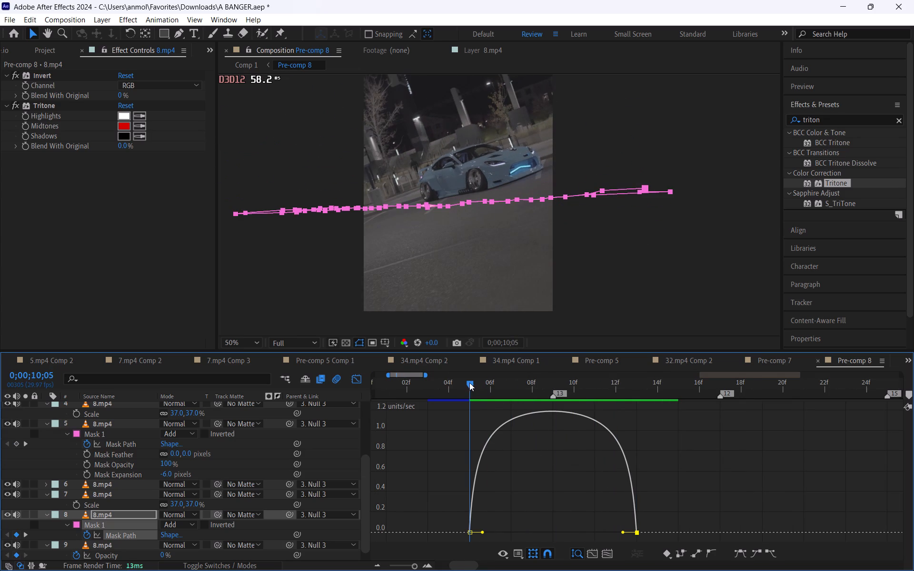
In layer 5's Mask Path speed graph, shorten both keyframes' influence handles to form a broad, flat-topped curve.
left_click(362, 379)
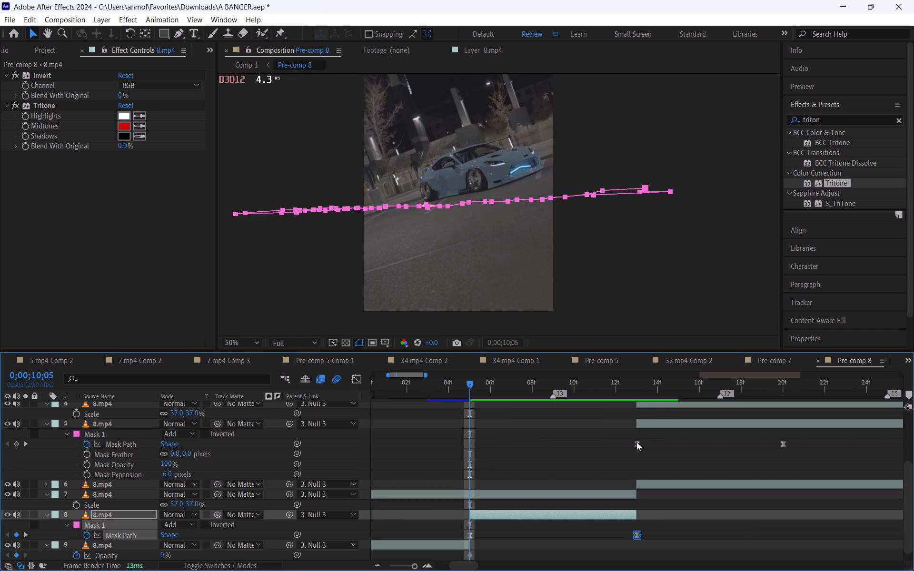
left_click(636, 442)
left_click(354, 383)
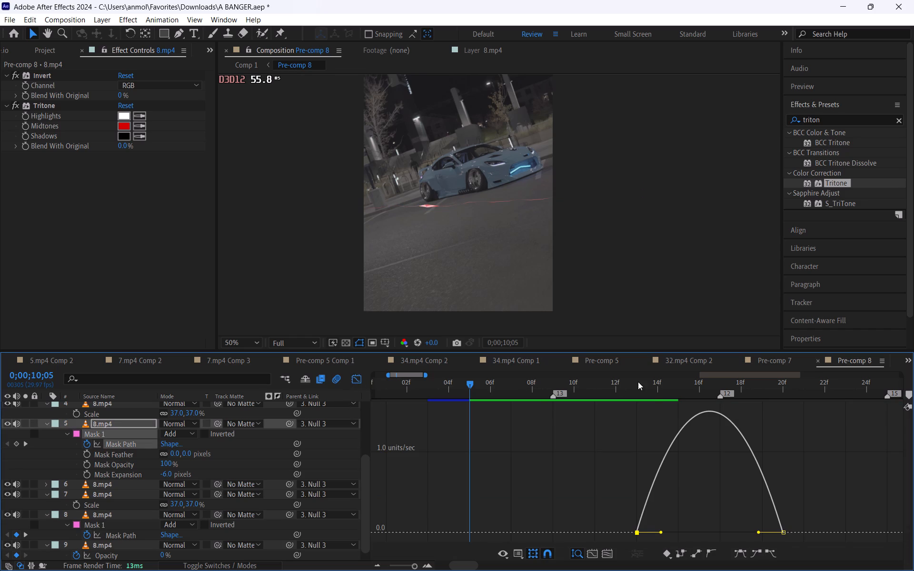
left_click_drag(639, 382, 649, 397)
left_click_drag(661, 530, 646, 533)
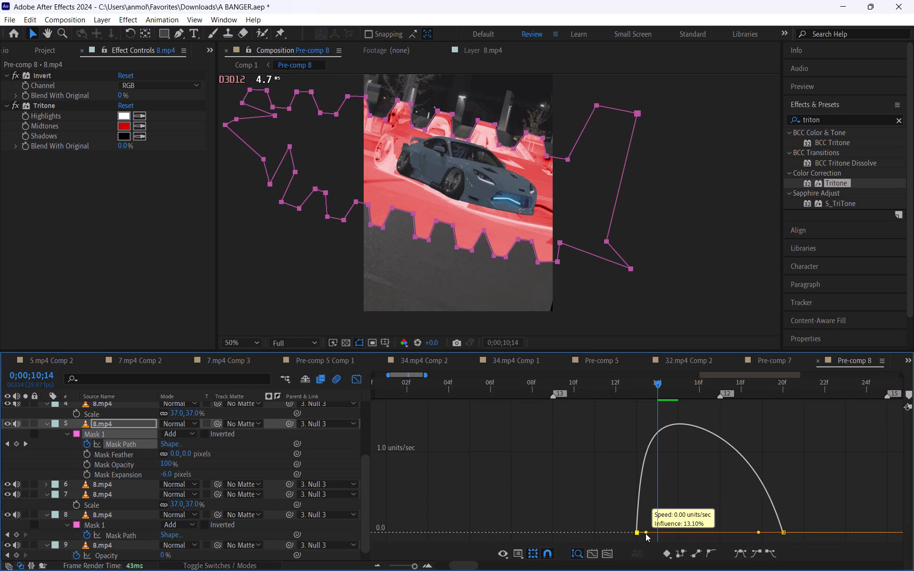
left_click_drag(646, 533, 643, 533)
left_click_drag(758, 533, 769, 533)
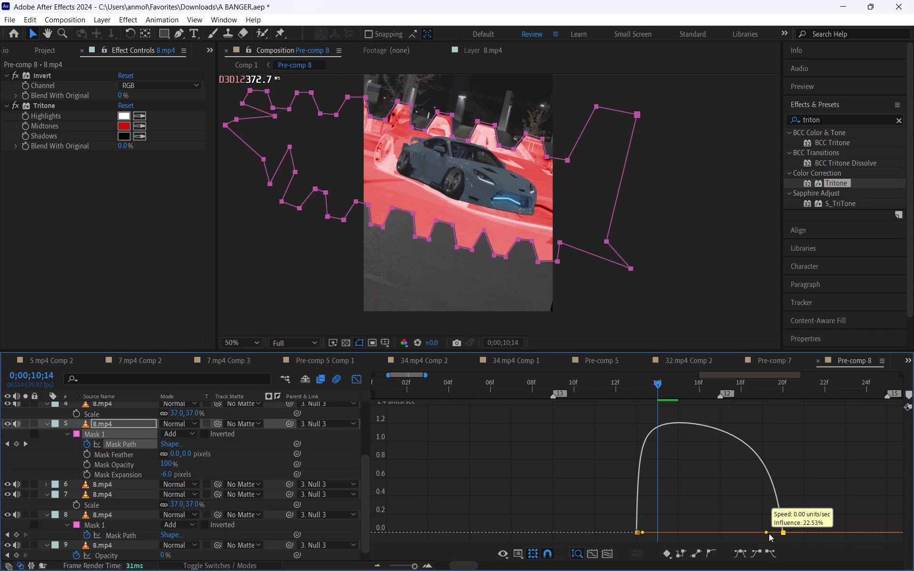
left_click_drag(769, 533, 778, 535)
left_click_drag(732, 492, 731, 487)
Play and scrub between 0;00;10;03 and 0;00;10;17 to check the overlay's opening and closing motion.
left_click_drag(658, 383, 596, 384)
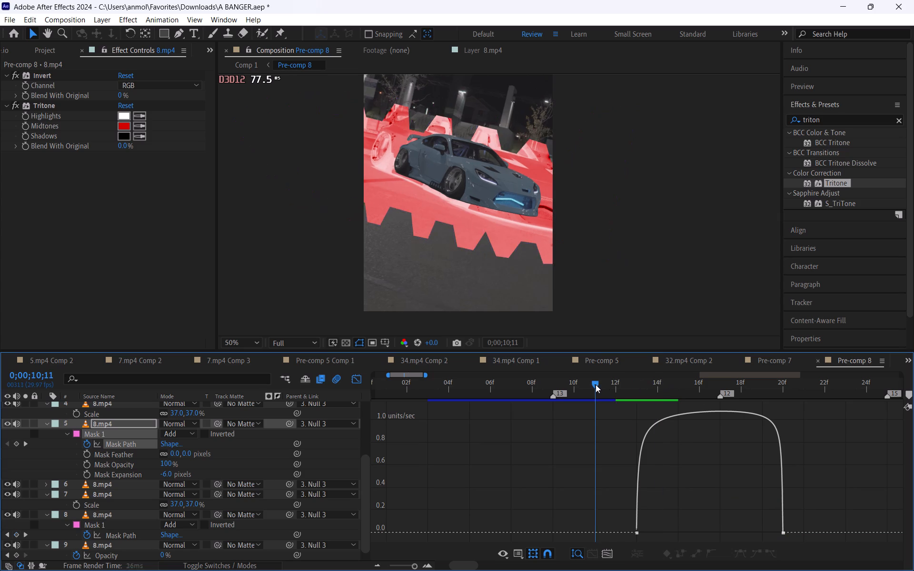
left_click_drag(596, 384, 707, 473)
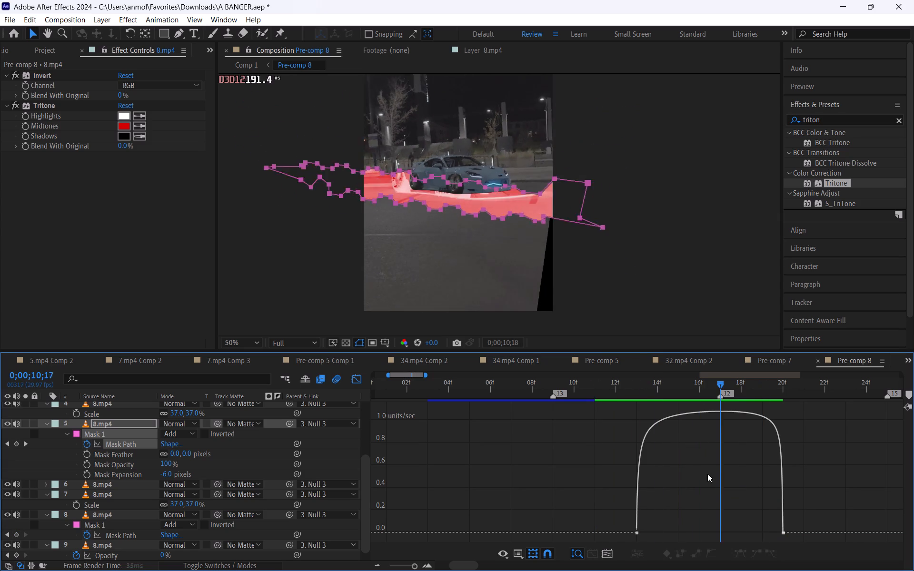
left_click_drag(707, 473, 425, 431)
key("space")
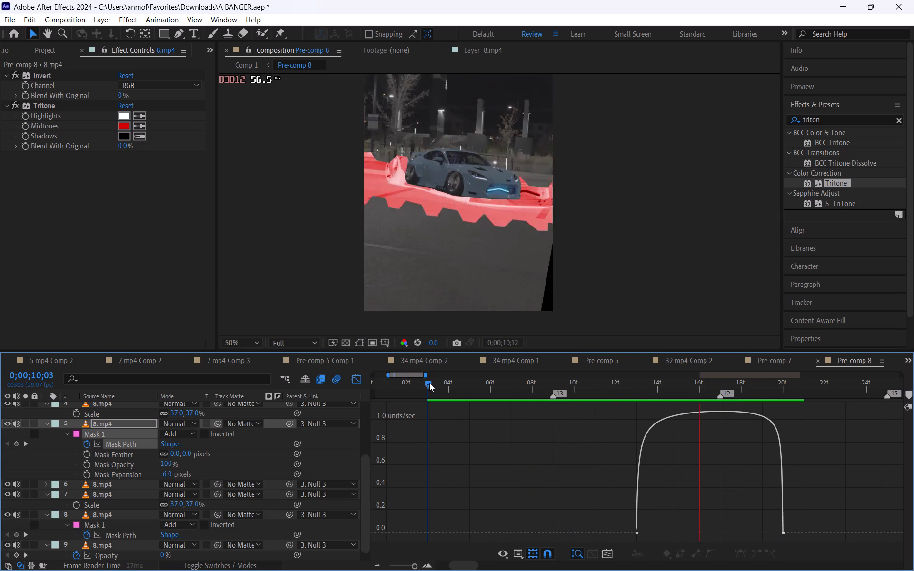
left_click_drag(430, 383, 643, 512)
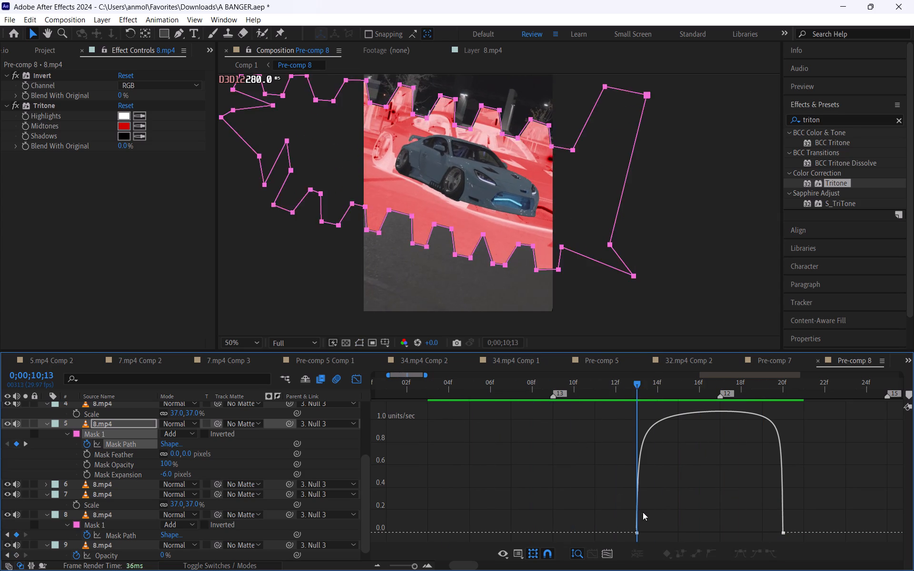
left_click_drag(643, 512, 629, 522)
Lengthen the outgoing handle of layer 5's Mask Path keyframe at 0;00;10;13 so speed peaks just before 0;00;10;20, and scrub to check it.
left_click_drag(621, 518, 651, 541)
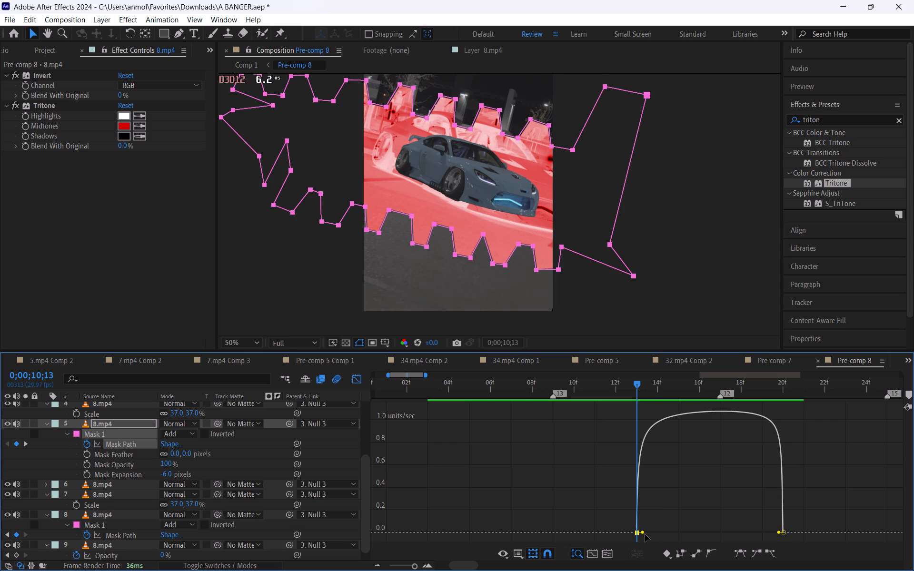
left_click_drag(642, 533, 716, 547)
key("space")
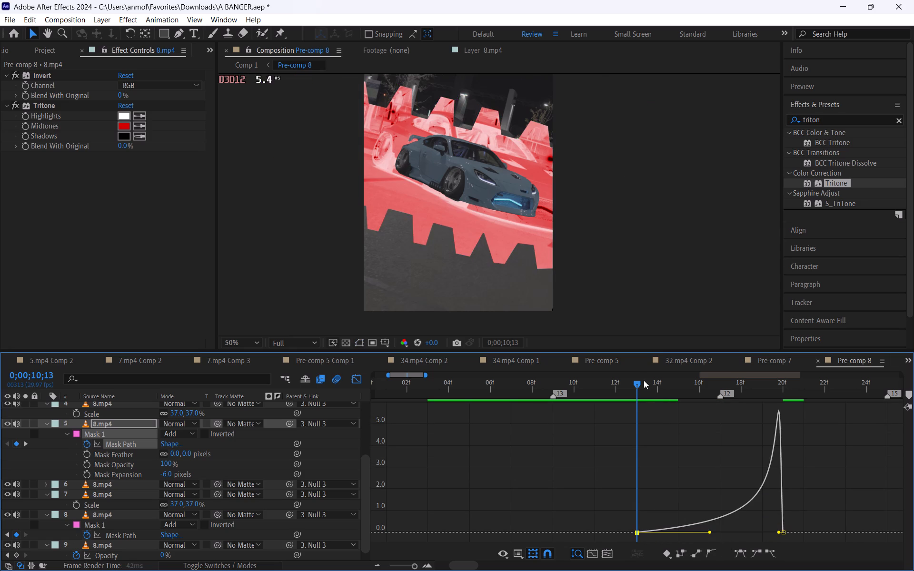
left_click_drag(641, 382, 765, 464)
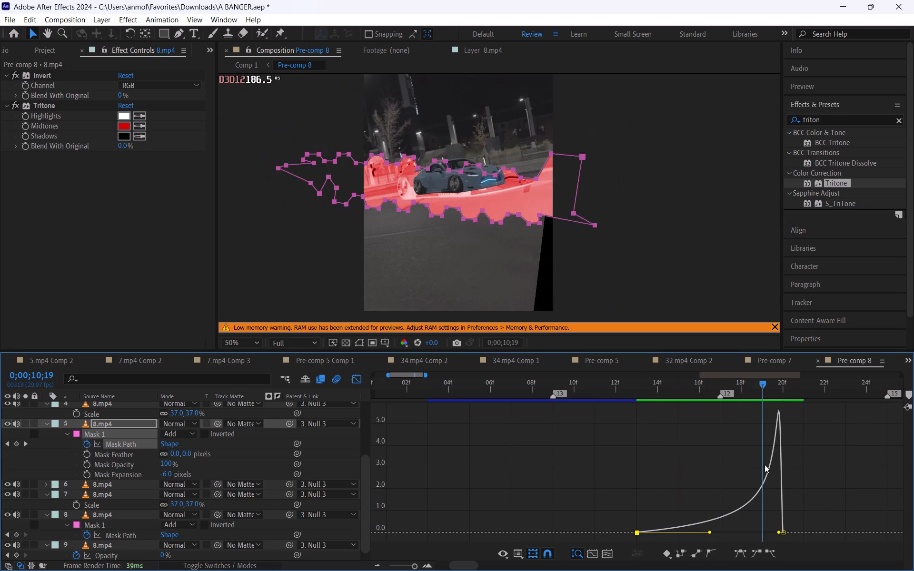
left_click_drag(765, 464, 780, 489)
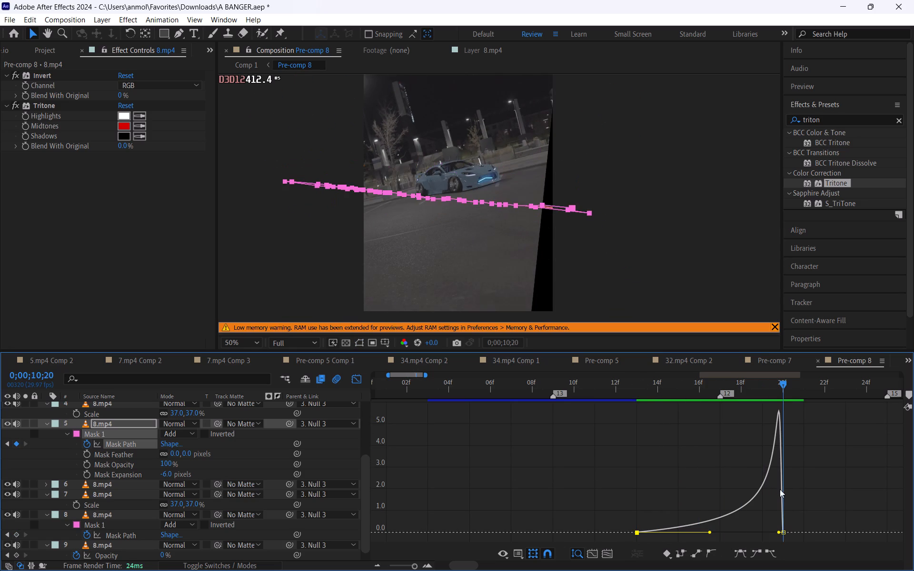
left_click_drag(780, 489, 444, 425)
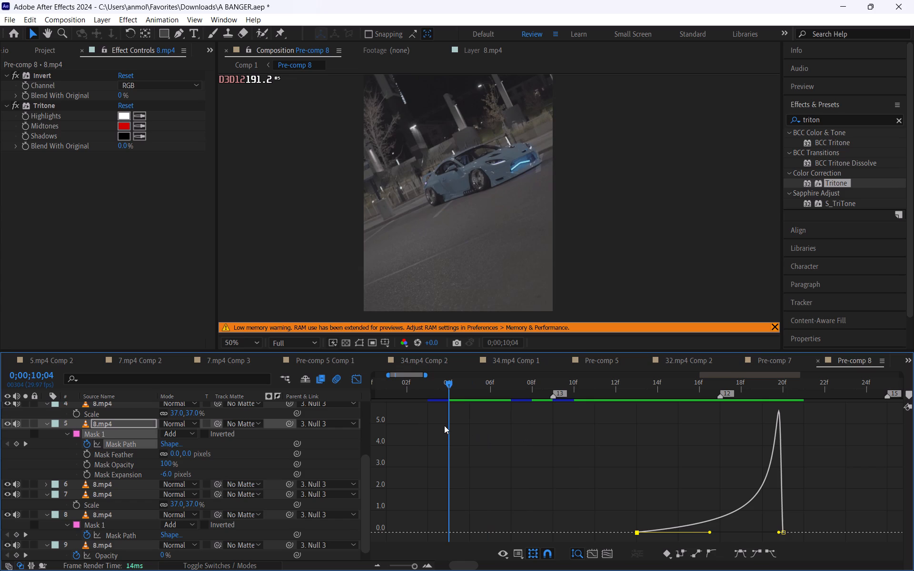
Lengthen the incoming influence of layer 8's Mask Path keyframe at 0;00;10;13 to about 60%, and scrub through 0;00;10;17 to check it.
left_click_drag(444, 425, 435, 427)
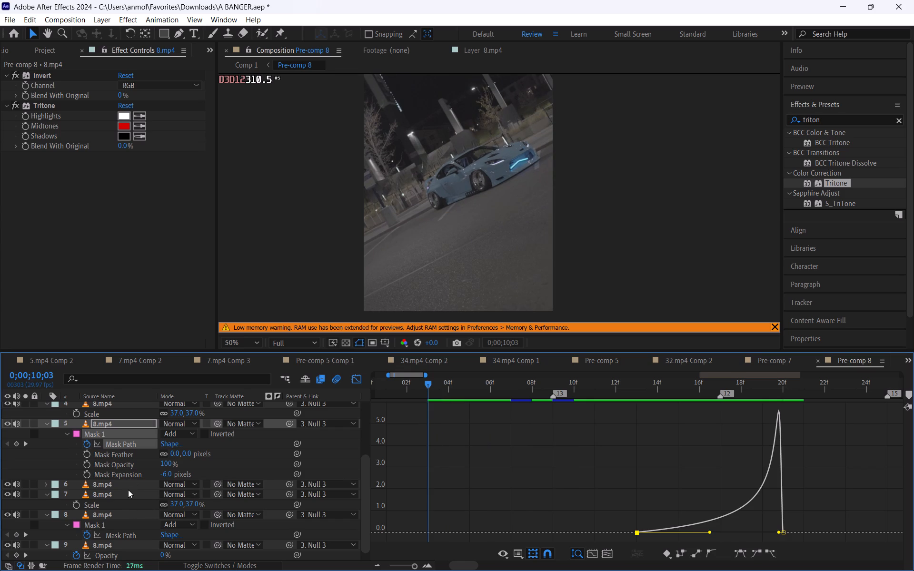
left_click(127, 535)
left_click_drag(454, 522, 490, 543)
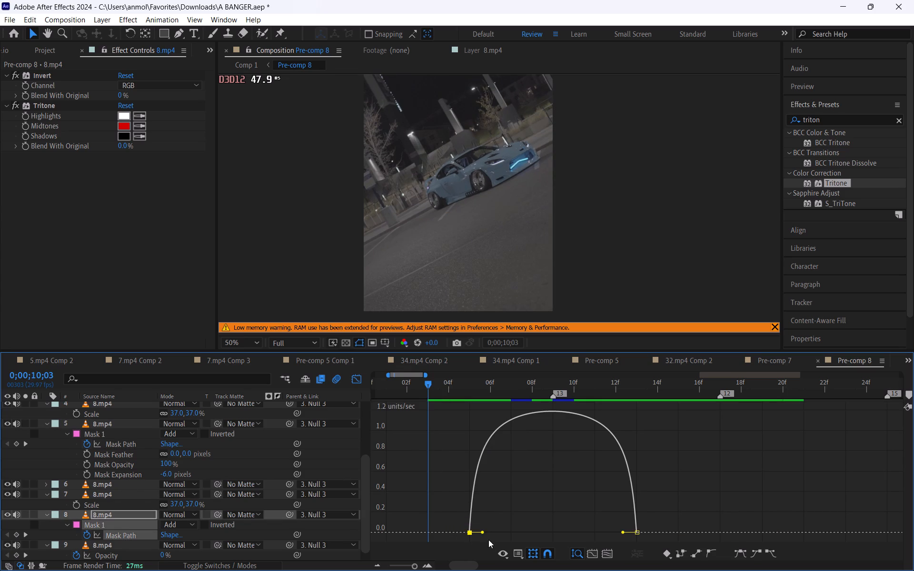
left_click(484, 533)
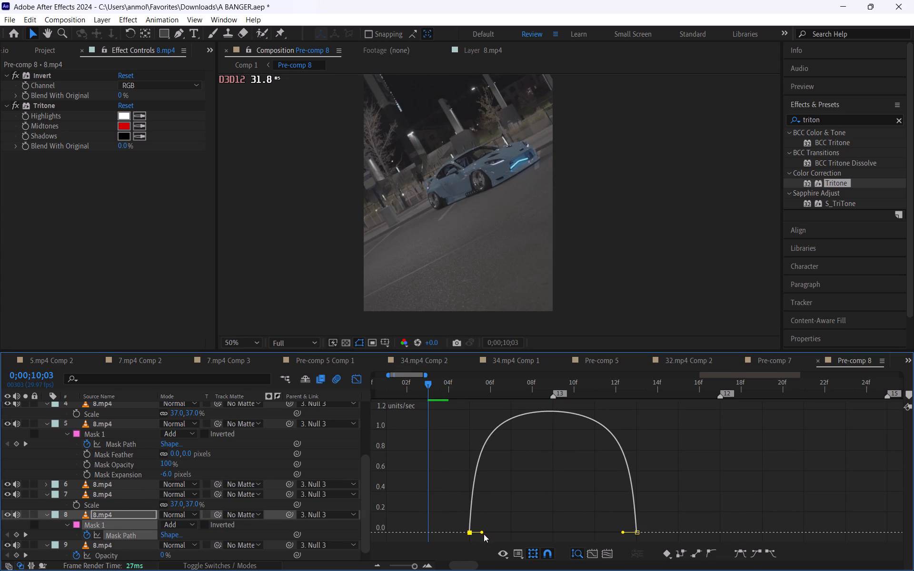
left_click_drag(625, 532, 587, 532)
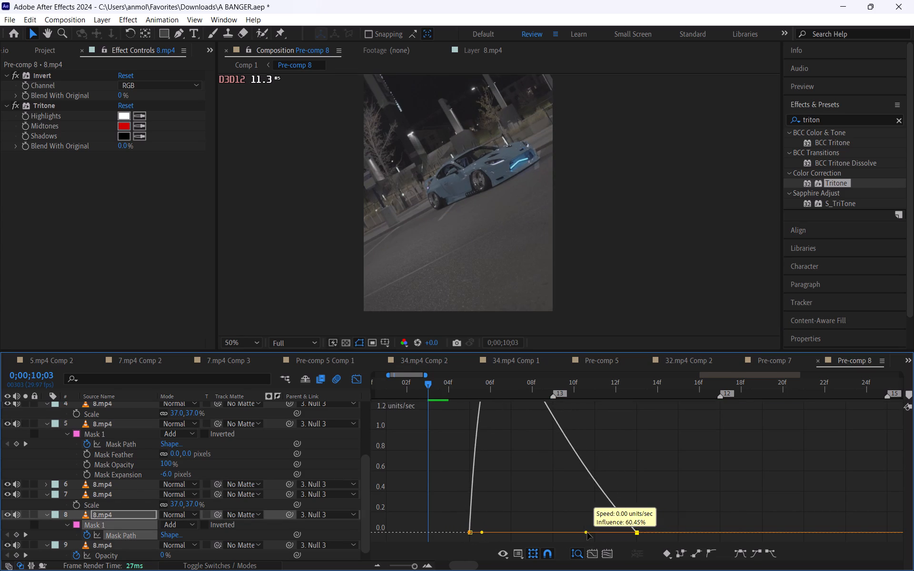
left_click(536, 515)
left_click_drag(460, 389, 543, 440)
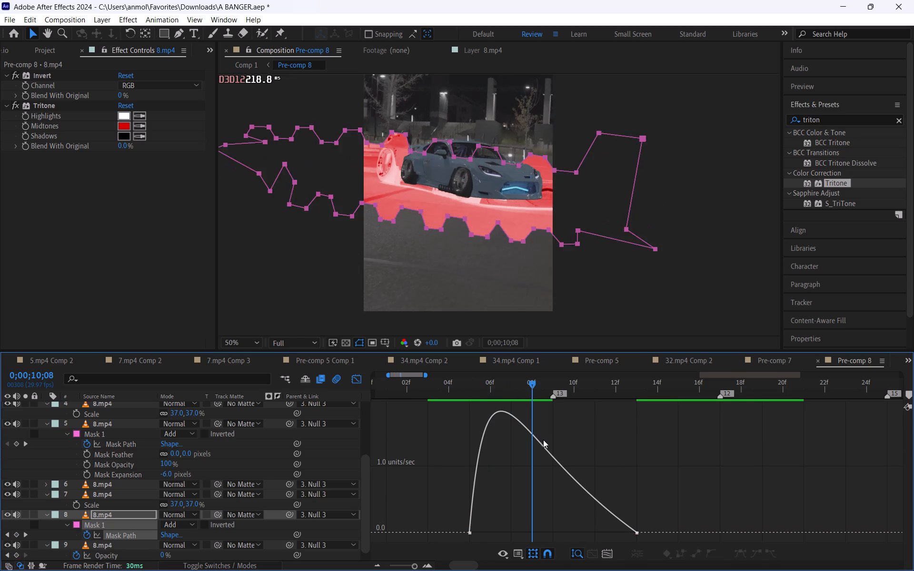
left_click_drag(543, 440, 614, 492)
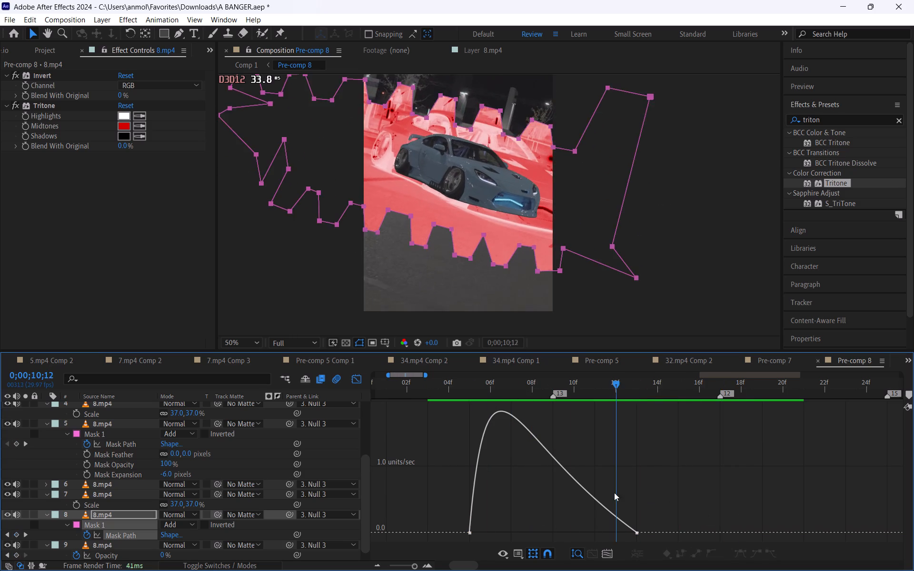
left_click_drag(614, 492, 531, 510)
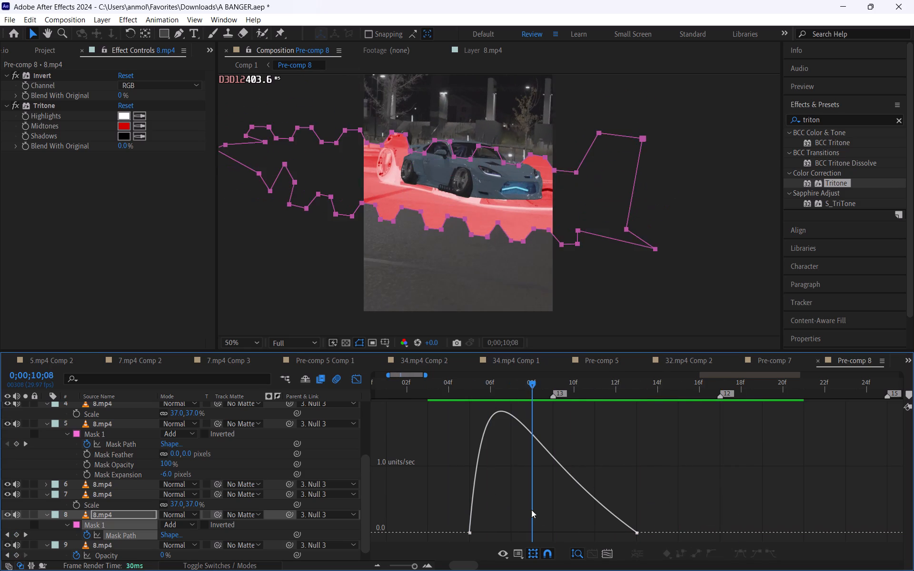
left_click_drag(531, 510, 649, 542)
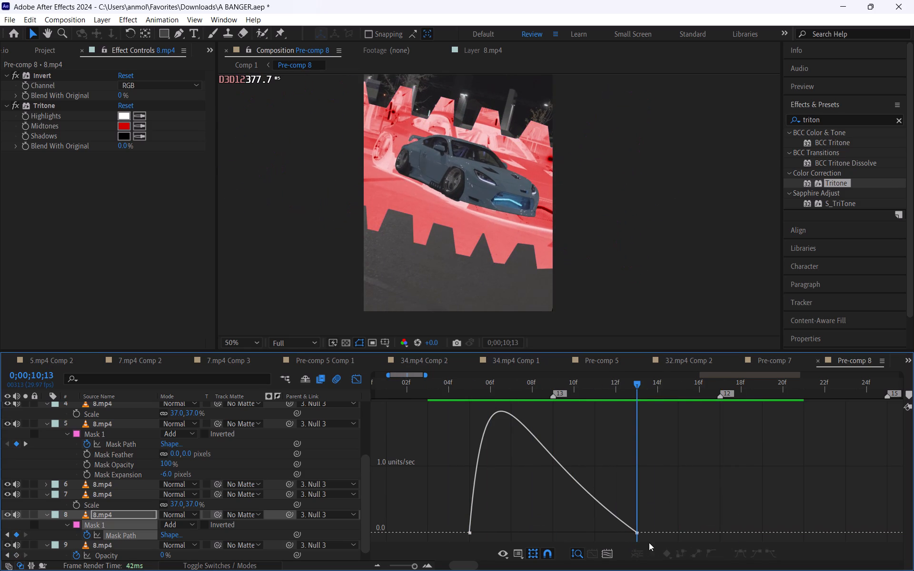
left_click_drag(649, 542, 718, 529)
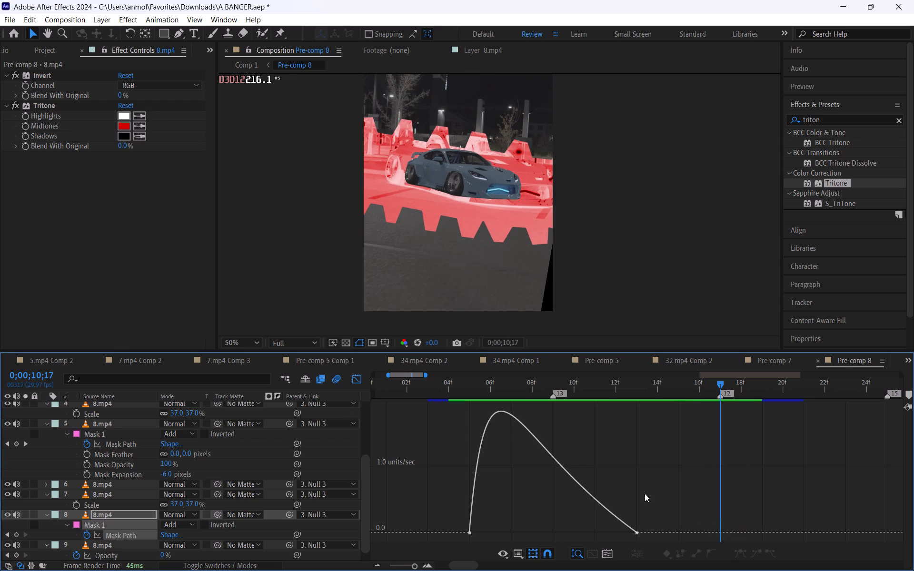
Switch Pre-comp 8's timeline from the graph back to layer bars and move the current time to 0;00;09;19.
left_click(358, 377)
left_click(567, 421)
key("minus")
key("minus")
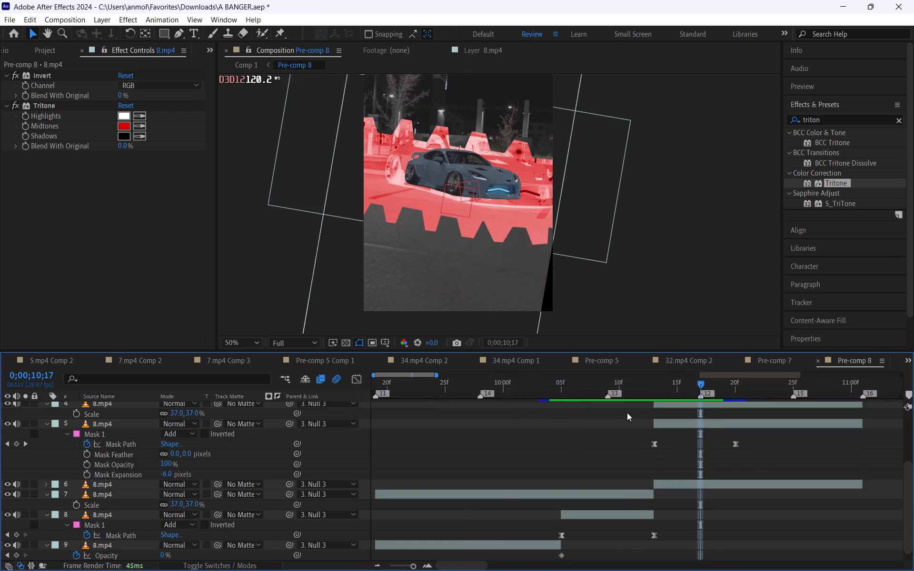
key("minus")
key("minus")
left_click_drag(395, 384, 359, 393)
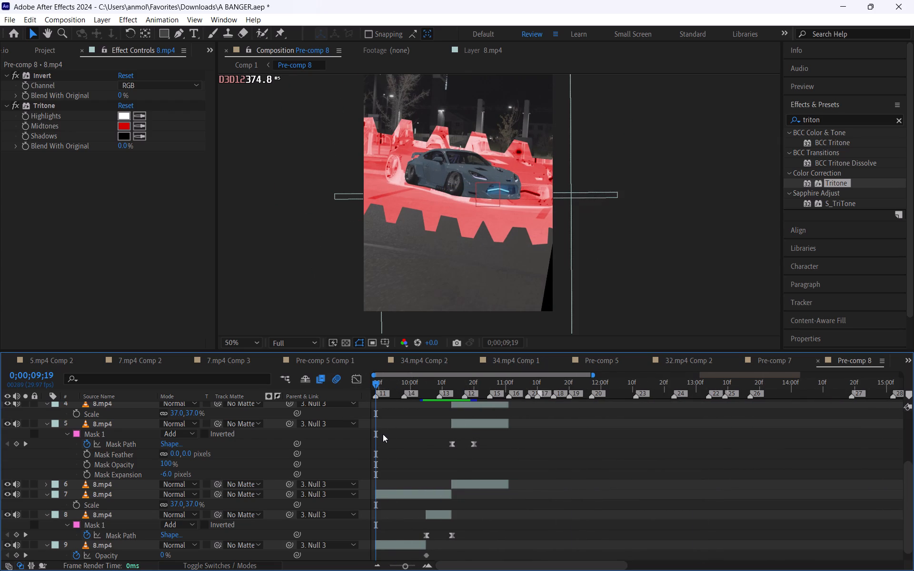
left_click(384, 434)
Save the A BANGER project.
key("ctrl+s")
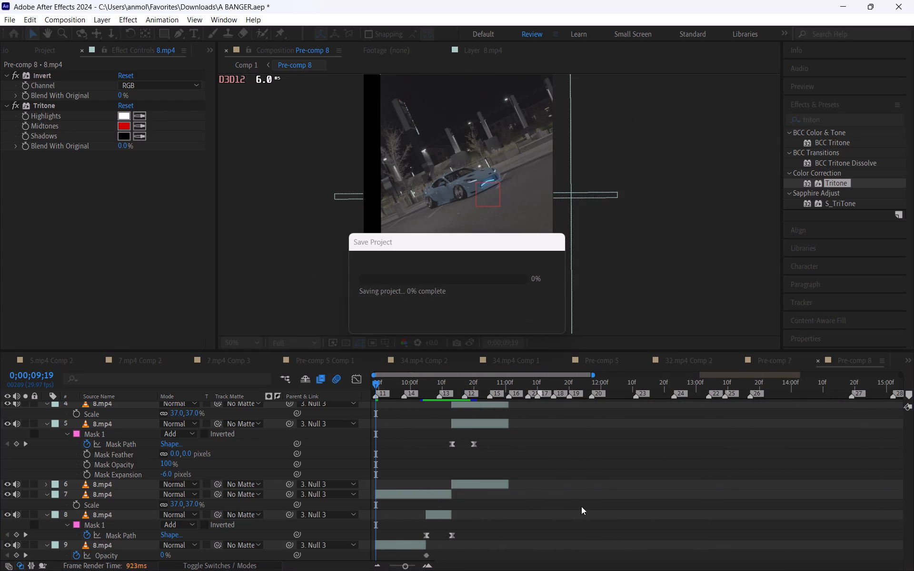
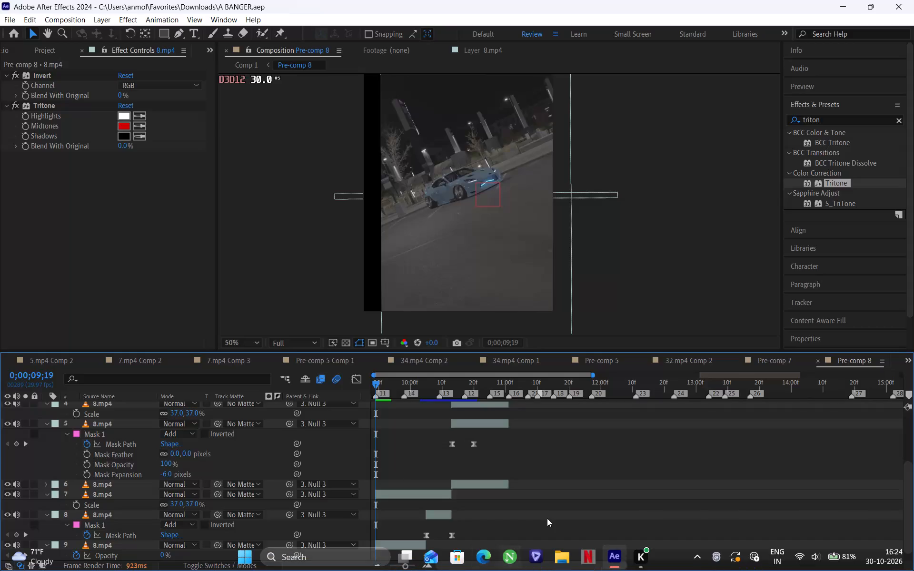
Scrub Pre-comp 8 from 0;00;09;19 to 0;00;11;00 to review how the jagged red overlay opens and closes.
key("space")
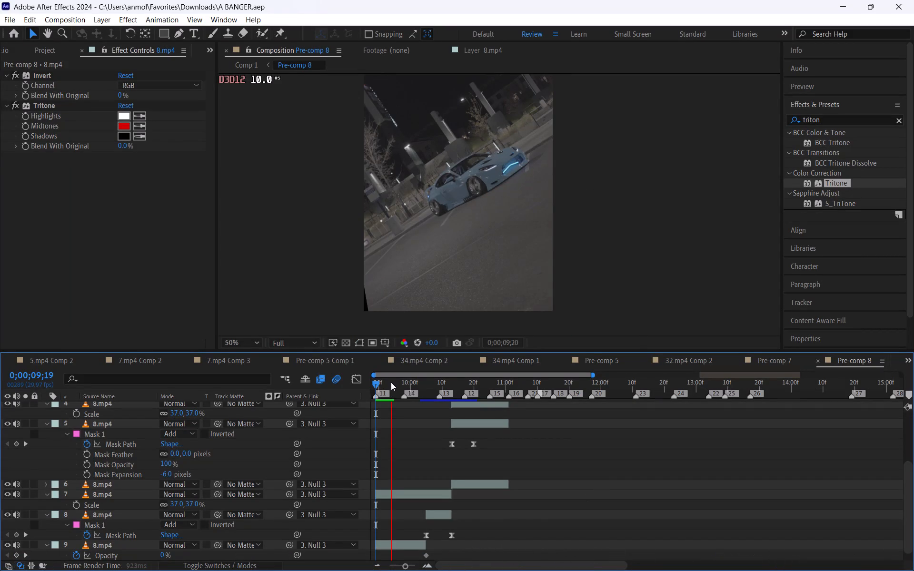
left_click_drag(391, 382, 396, 381)
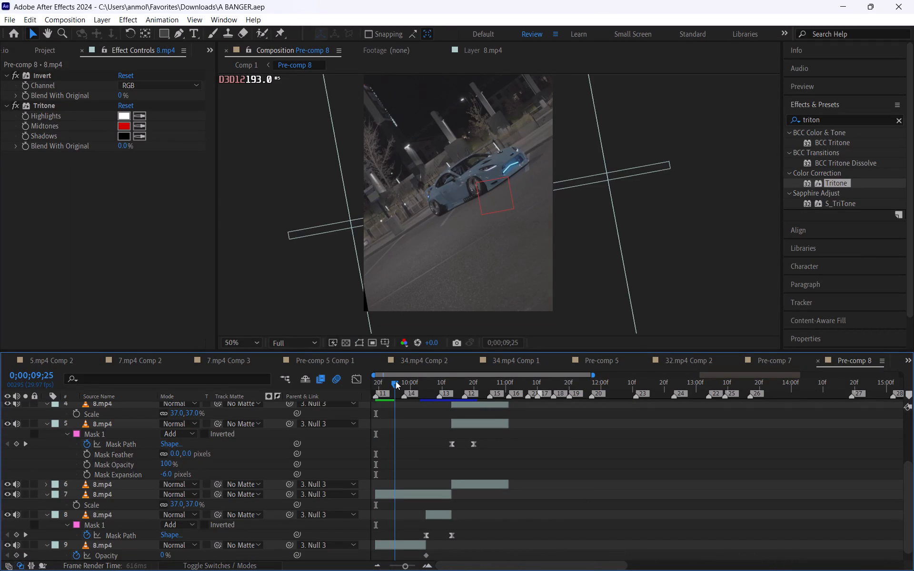
left_click_drag(396, 381, 401, 380)
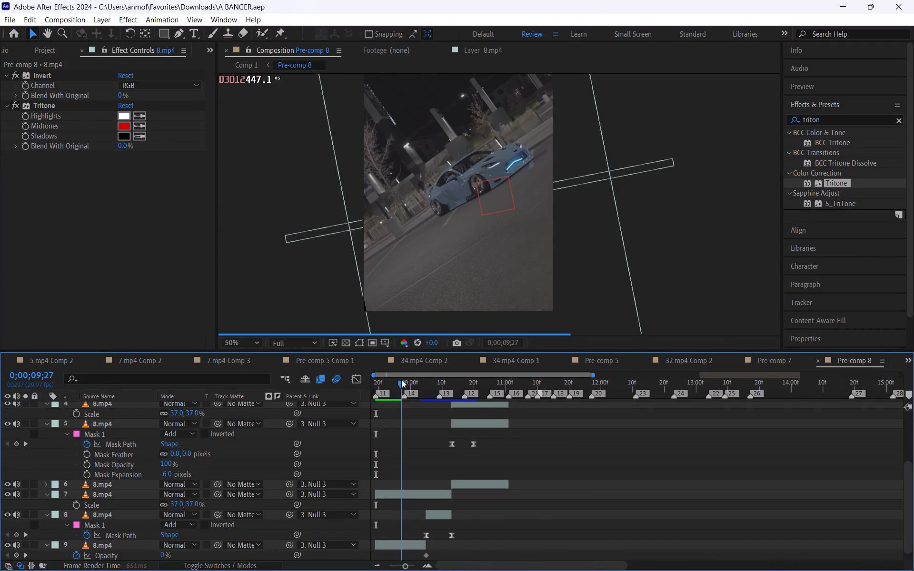
left_click_drag(401, 380, 409, 380)
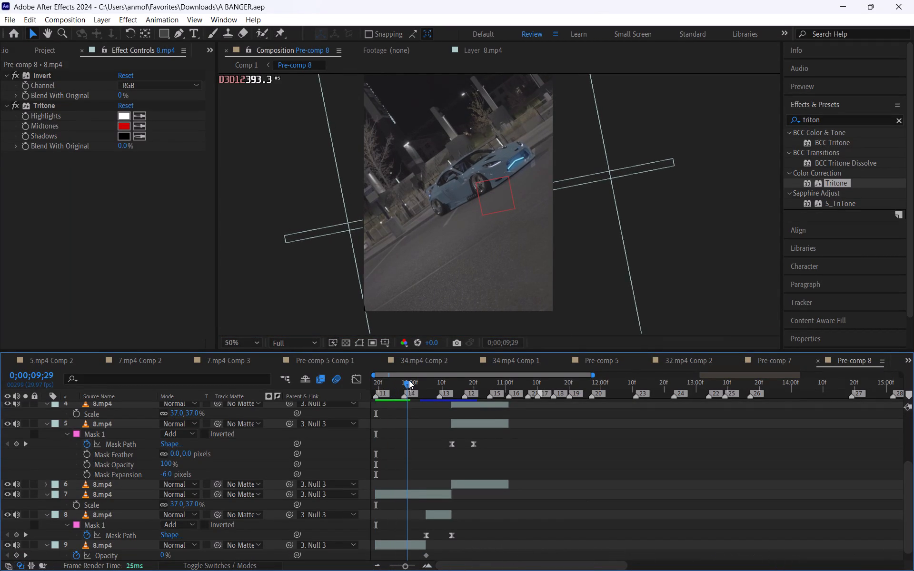
left_click_drag(409, 380, 452, 417)
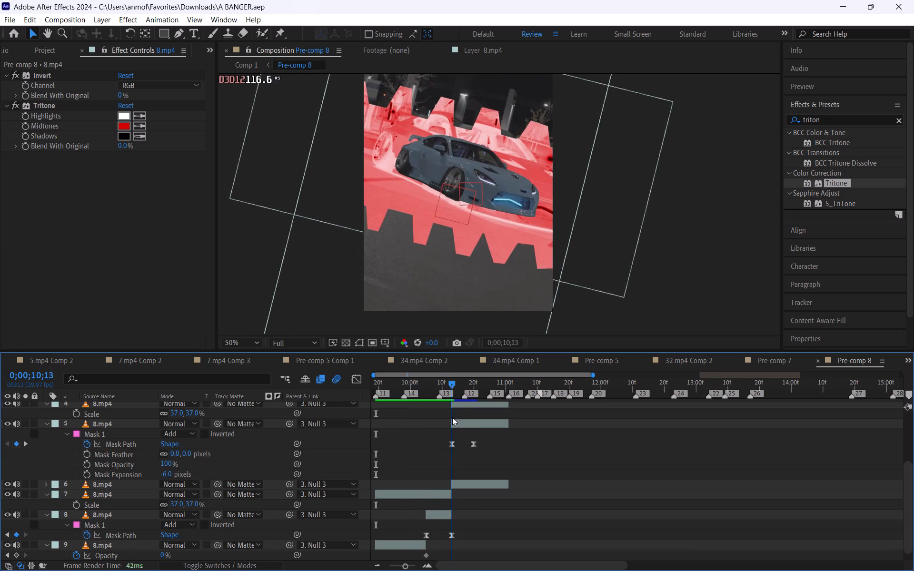
left_click_drag(452, 417, 477, 445)
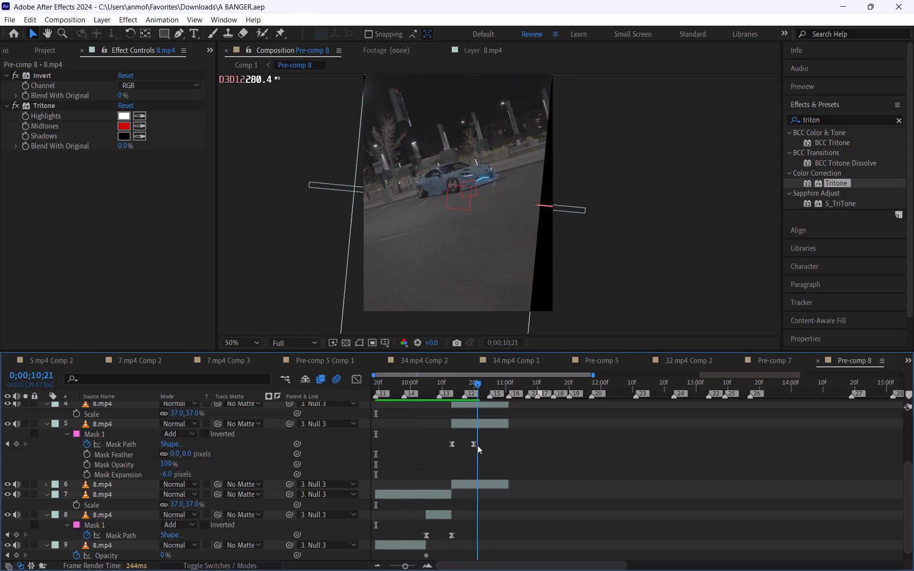
left_click_drag(477, 445, 492, 454)
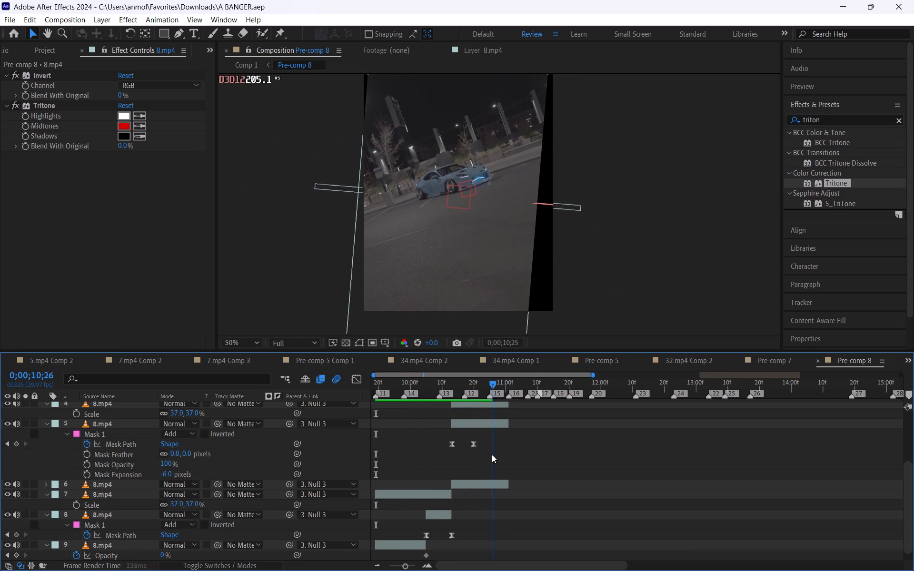
left_click_drag(492, 454, 493, 459)
left_click_drag(493, 459, 499, 462)
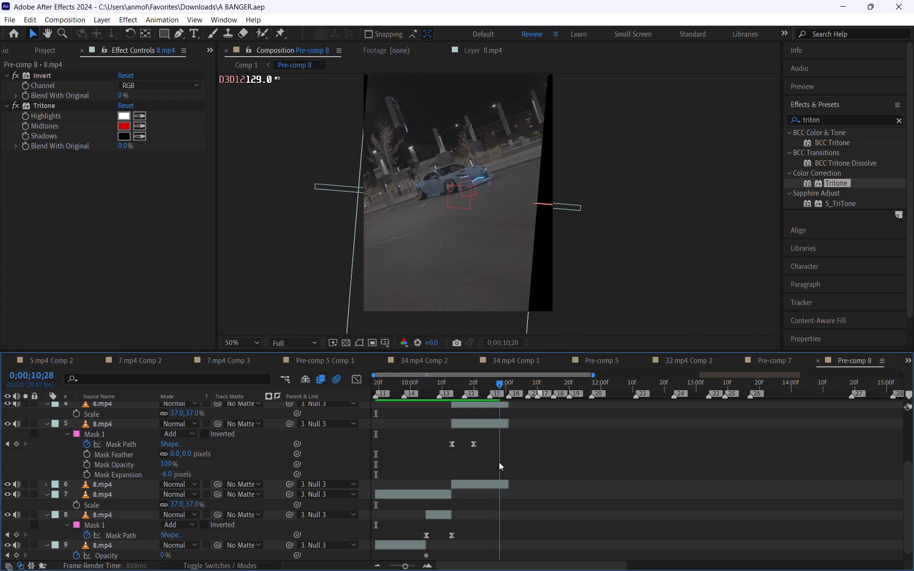
left_click_drag(499, 462, 507, 465)
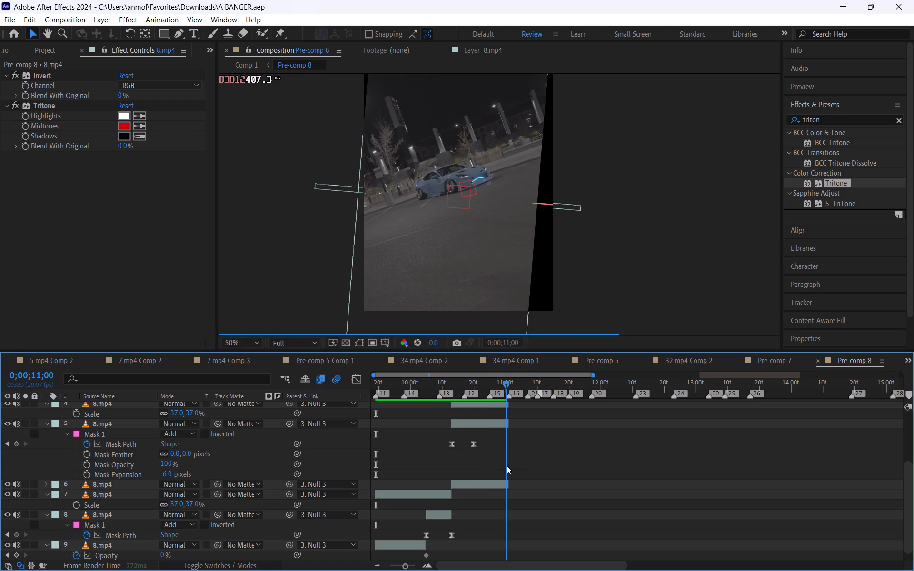
Play Pre-comp 8 back repeatedly from 0;00;09;19 to check the red overlay's timing at playback speed.
left_click_drag(507, 465, 360, 410)
key("space")
left_click(378, 385)
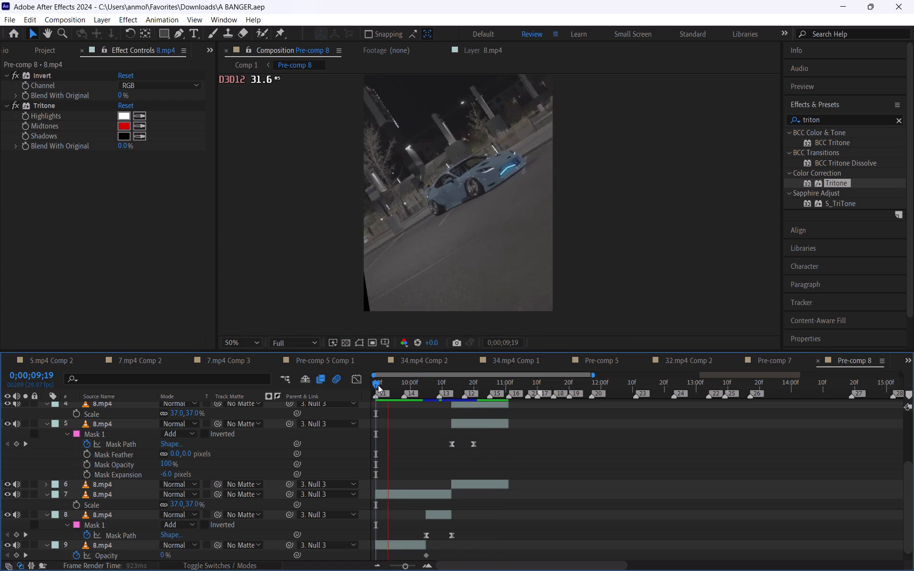
key("space")
left_click(378, 385)
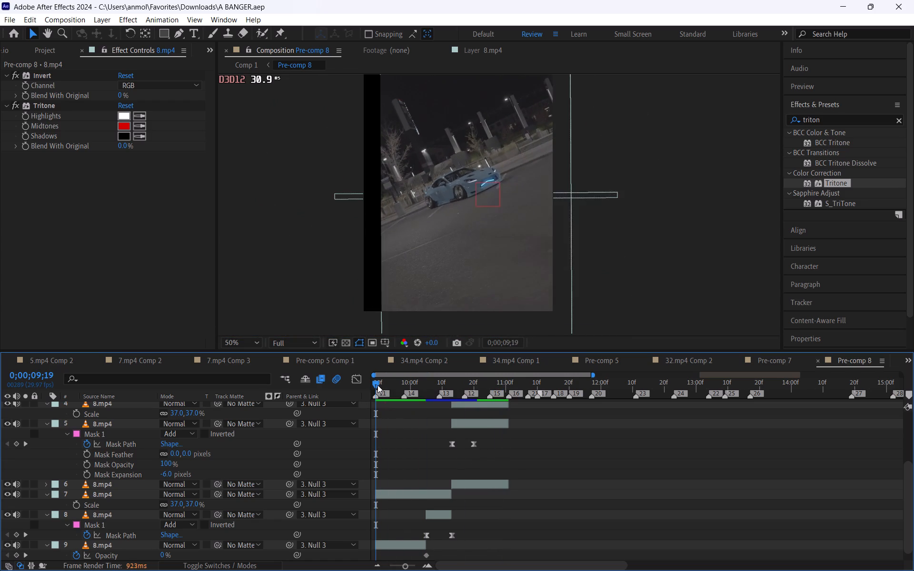
key("space")
left_click(378, 385)
key("space")
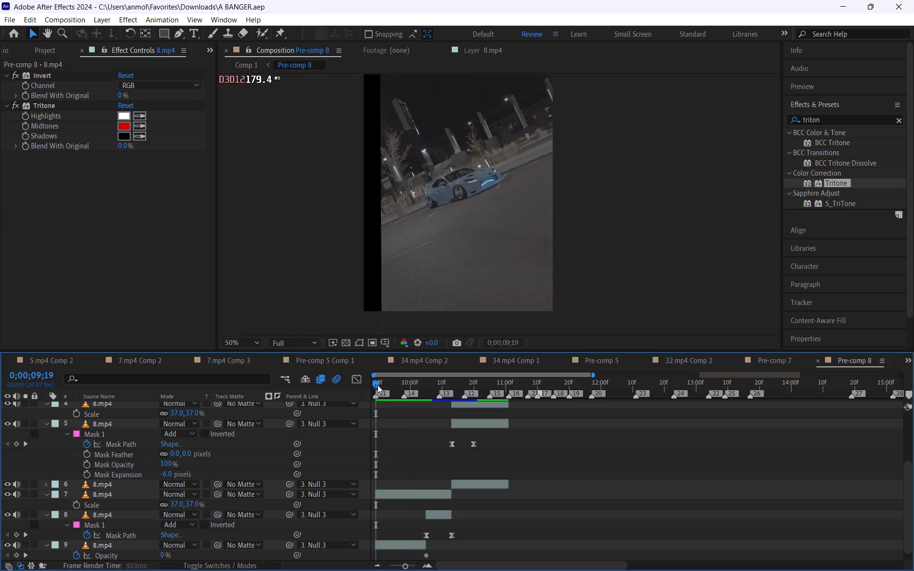
left_click(378, 385)
key("space")
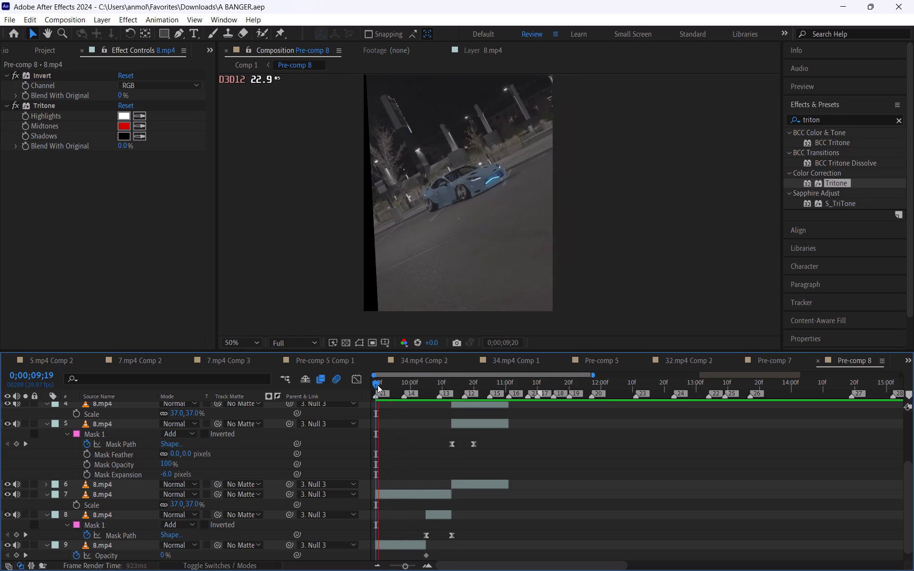
left_click(378, 385)
key("space")
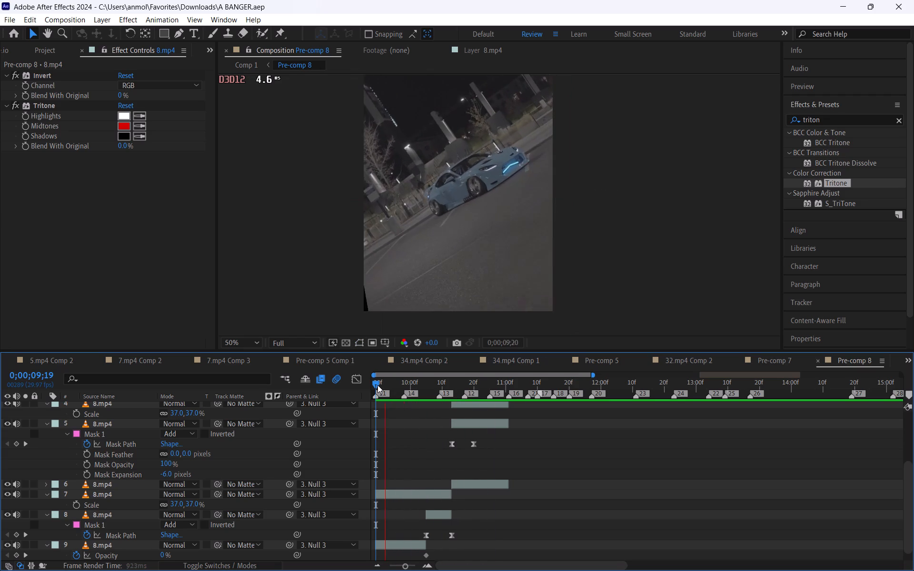
Show layer 5's Mask Path keyframe at 0;00;10;20 in the speed graph and try to lengthen its incoming handle.
left_click_drag(378, 385, 461, 428)
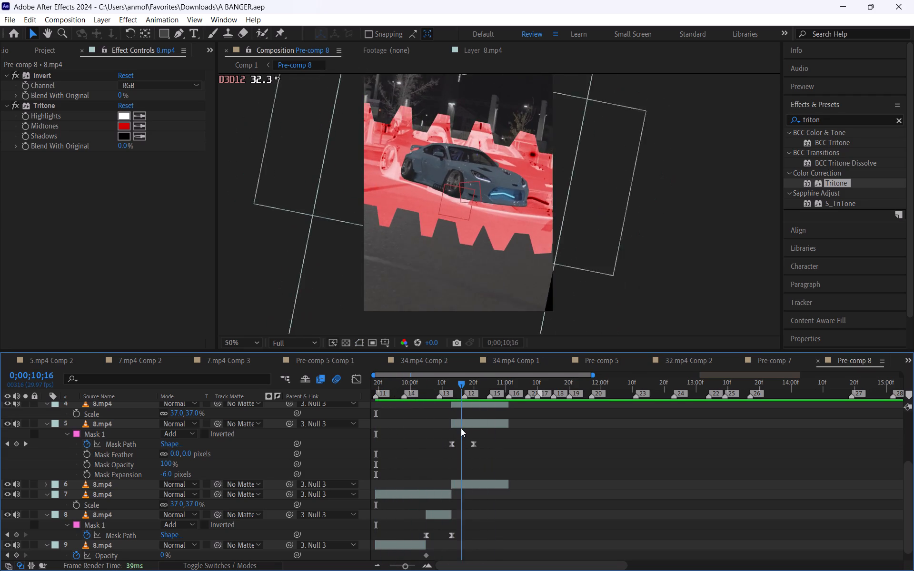
left_click_drag(461, 428, 458, 430)
key("equal")
key("equal")
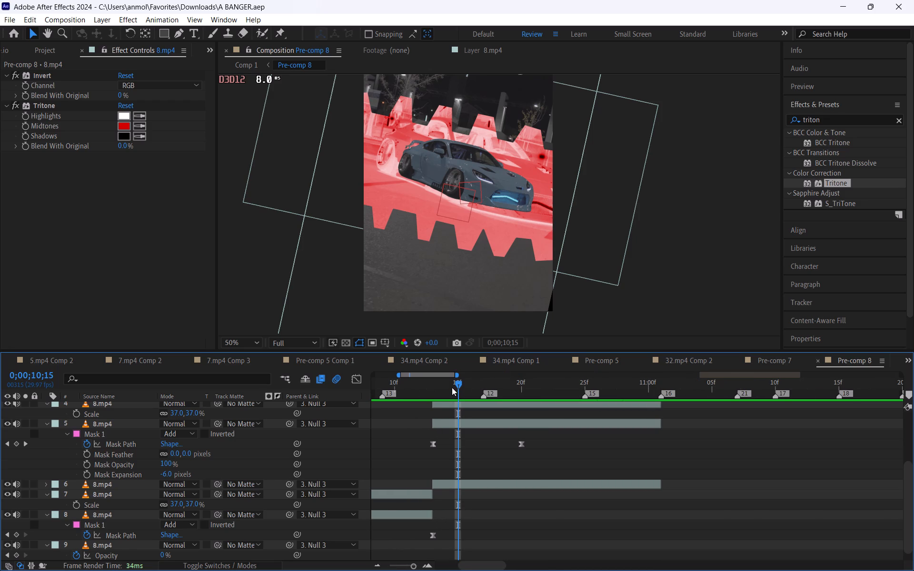
left_click_drag(454, 378, 518, 419)
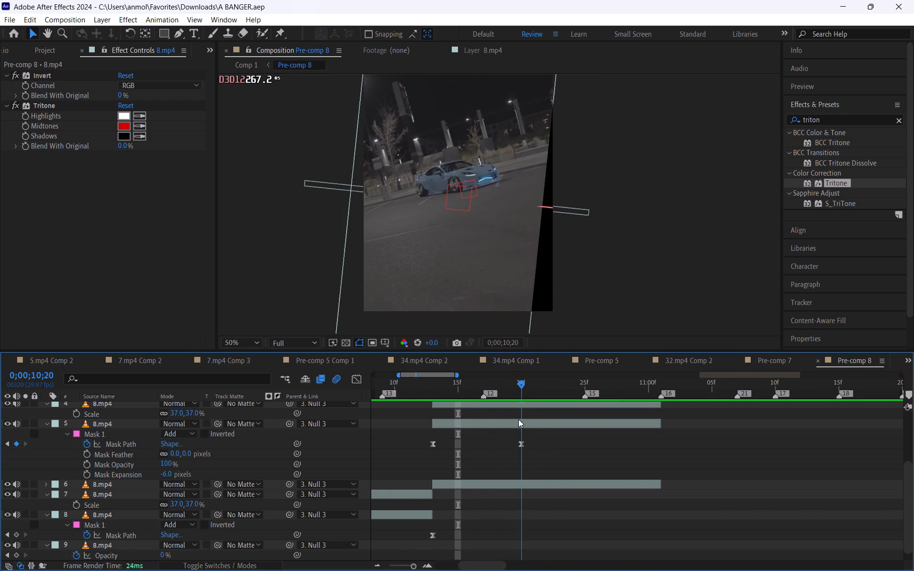
left_click_drag(518, 419, 518, 419)
left_click(520, 442)
left_click(356, 381)
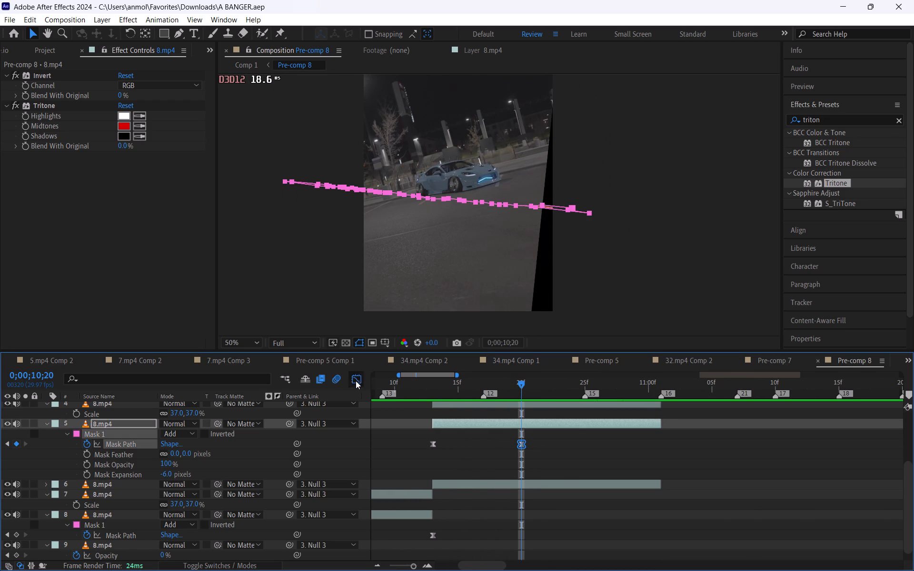
left_click_drag(517, 532, 513, 534)
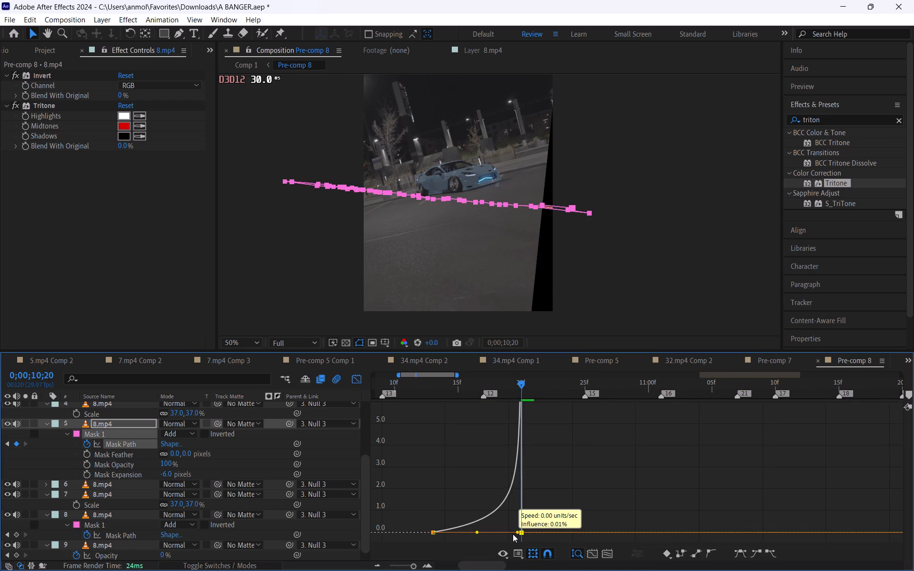
left_click_drag(513, 534, 509, 535)
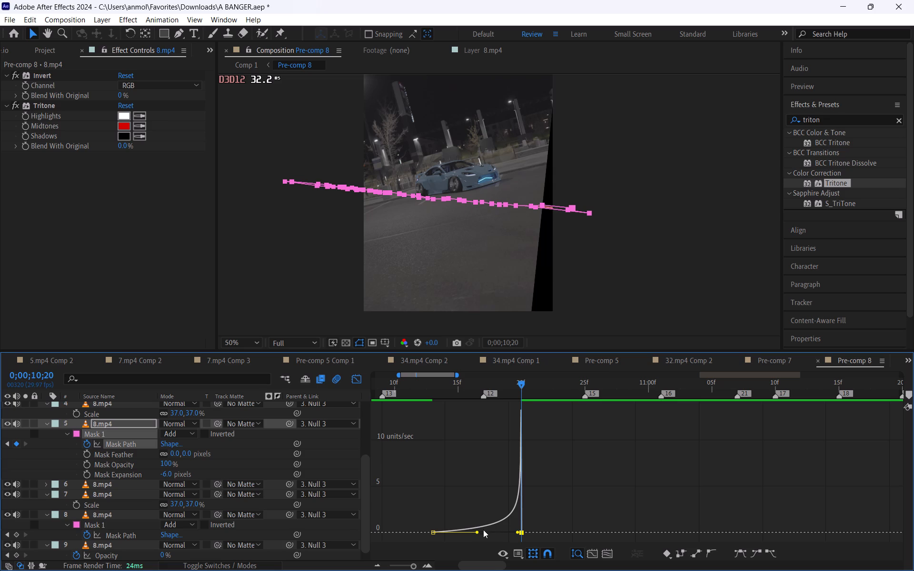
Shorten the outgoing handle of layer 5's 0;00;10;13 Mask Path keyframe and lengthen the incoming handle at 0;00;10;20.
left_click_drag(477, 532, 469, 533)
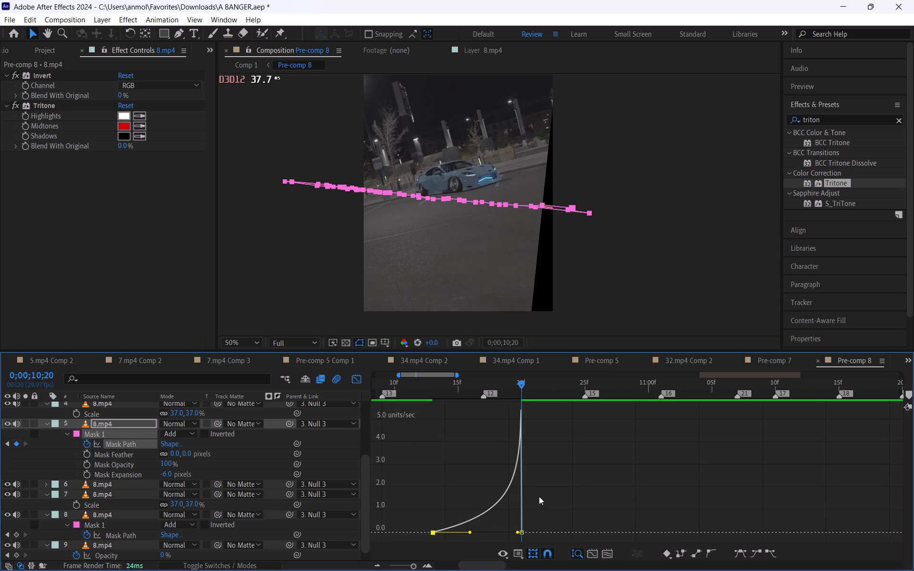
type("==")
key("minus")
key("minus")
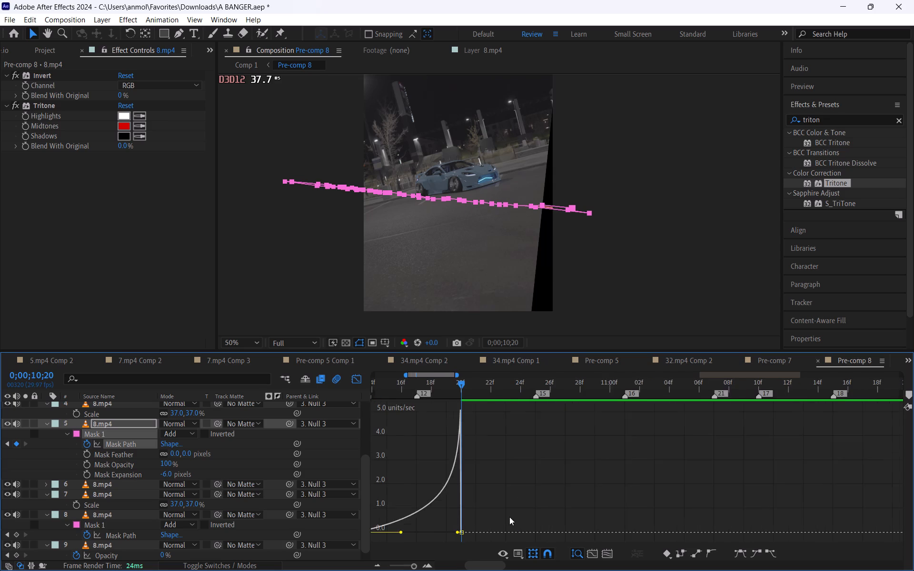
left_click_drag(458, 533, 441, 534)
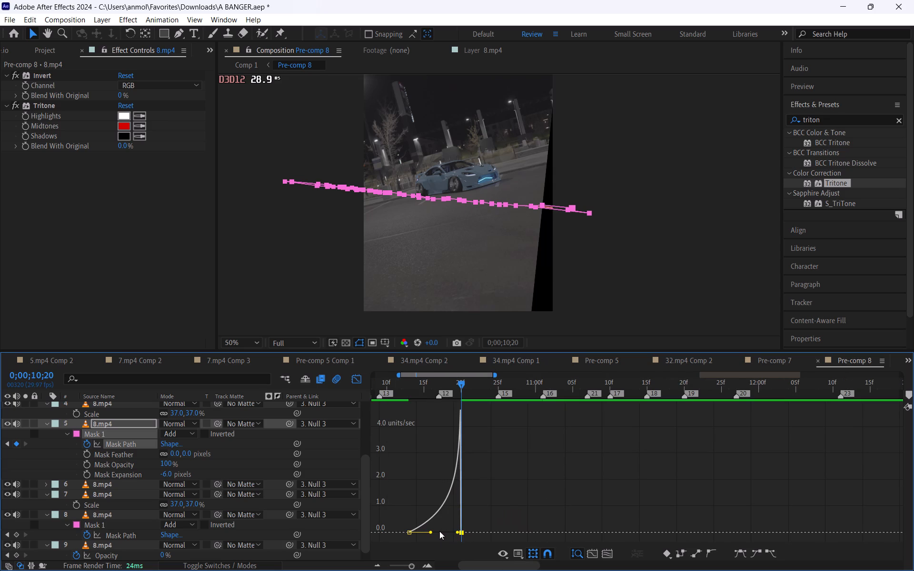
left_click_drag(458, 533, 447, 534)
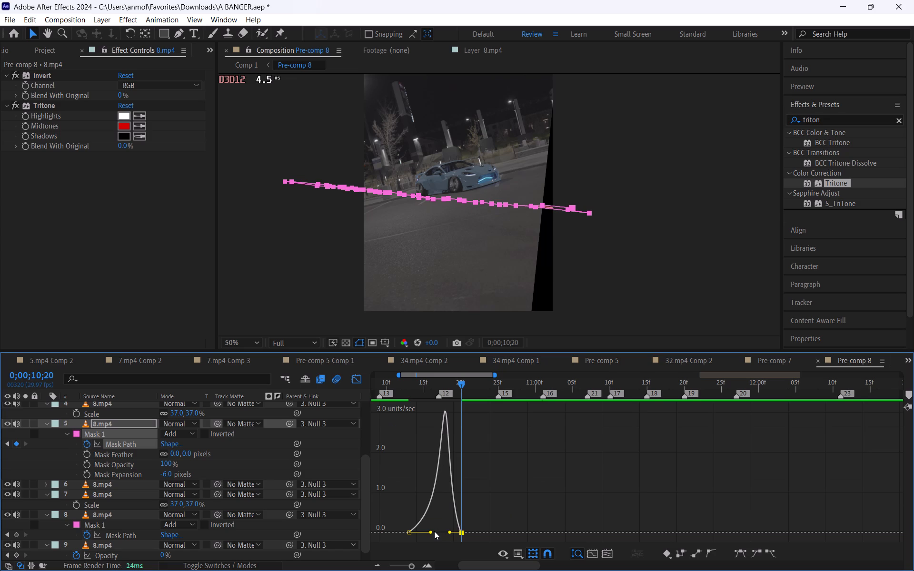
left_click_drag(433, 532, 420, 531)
Reshape layer 5's Mask Path handles so speed peaks just before 0;00;10;19, scrub to check, and return to layer bars.
type("==")
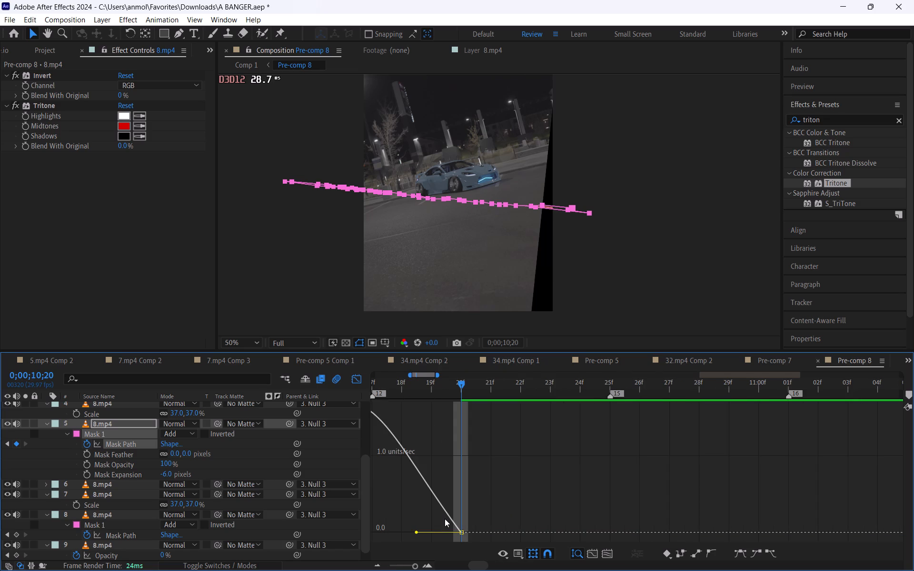
key("space")
key("space")
key("space")
key("space")
key("space")
key("space")
key("space")
key("space")
key("space")
key("space")
key("space")
key("space")
key("space")
key("space")
key("space")
left_click_drag(449, 519, 681, 473)
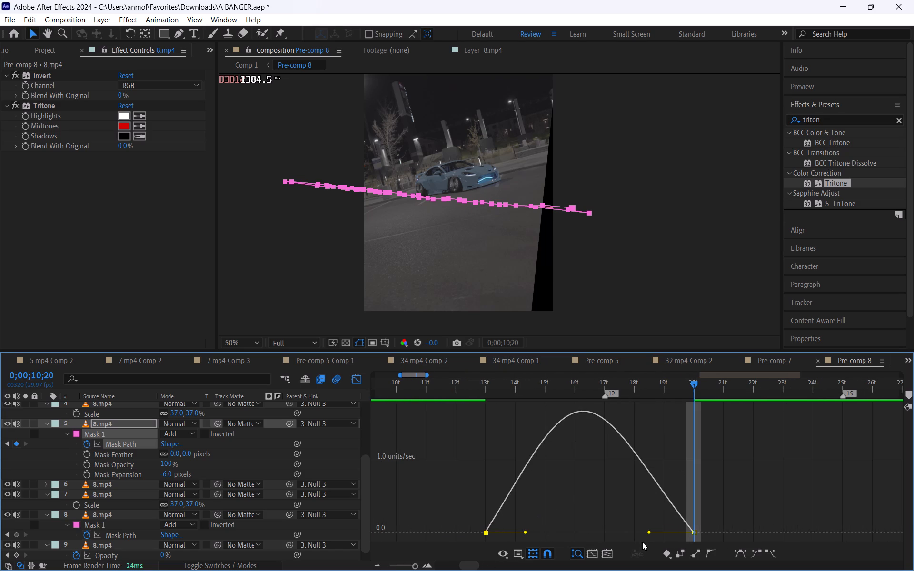
left_click_drag(647, 533, 671, 532)
left_click_drag(527, 532, 528, 532)
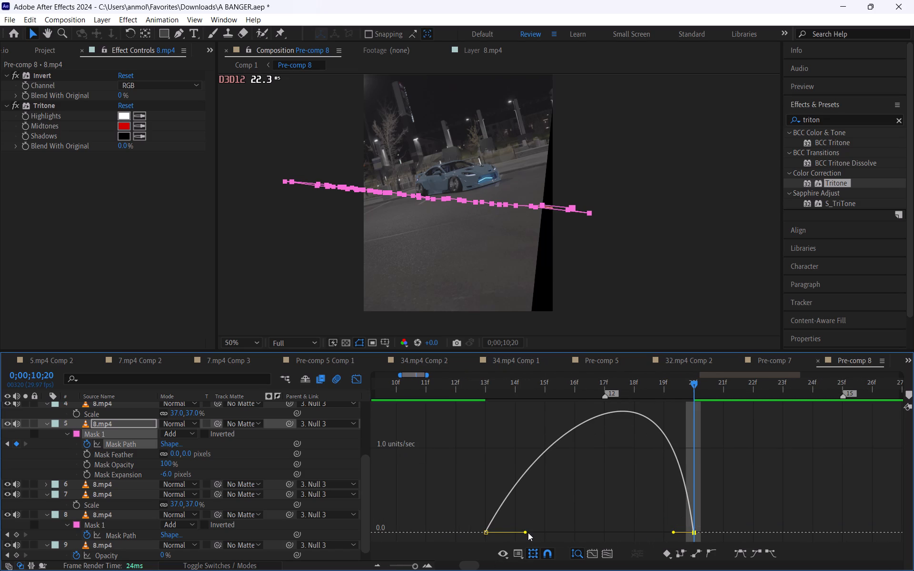
left_click_drag(528, 532, 563, 528)
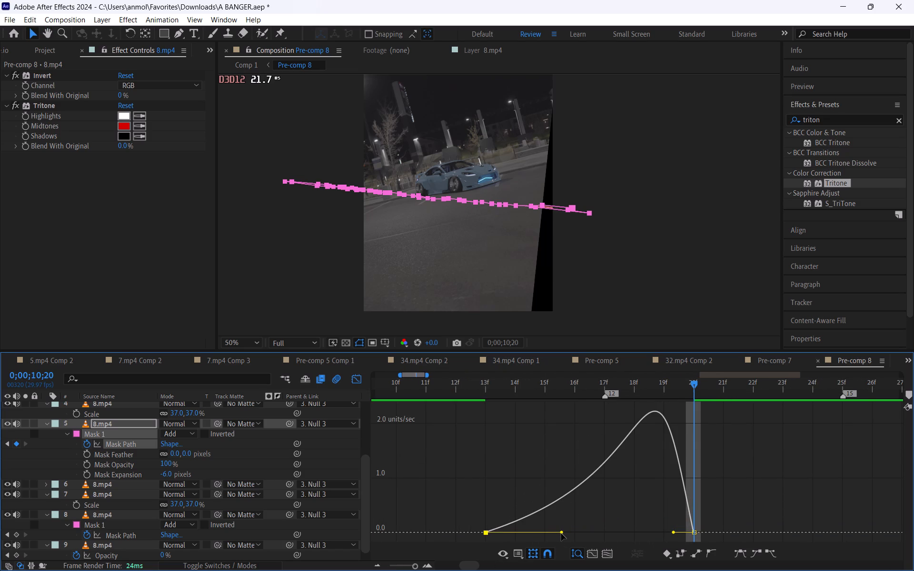
left_click_drag(561, 533, 569, 531)
left_click_drag(575, 385, 559, 387)
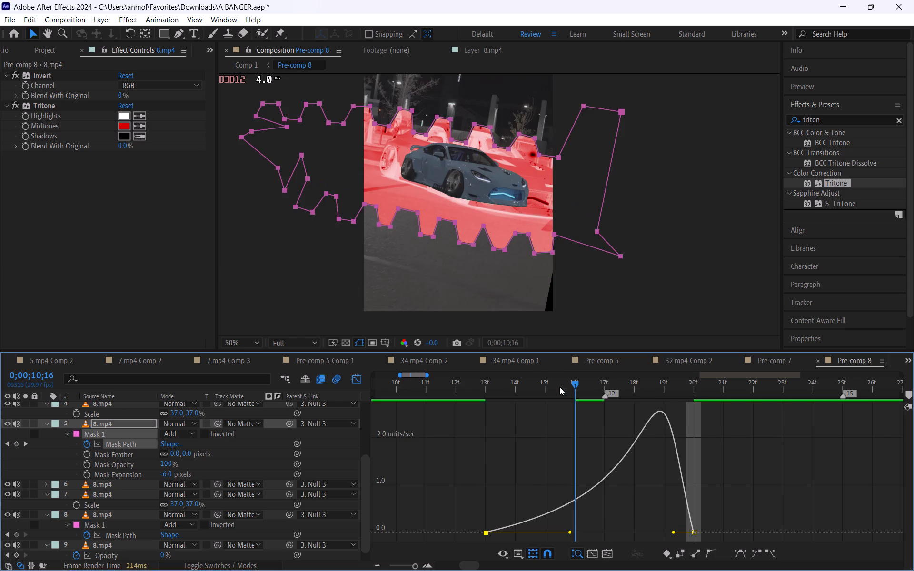
left_click_drag(559, 387, 665, 428)
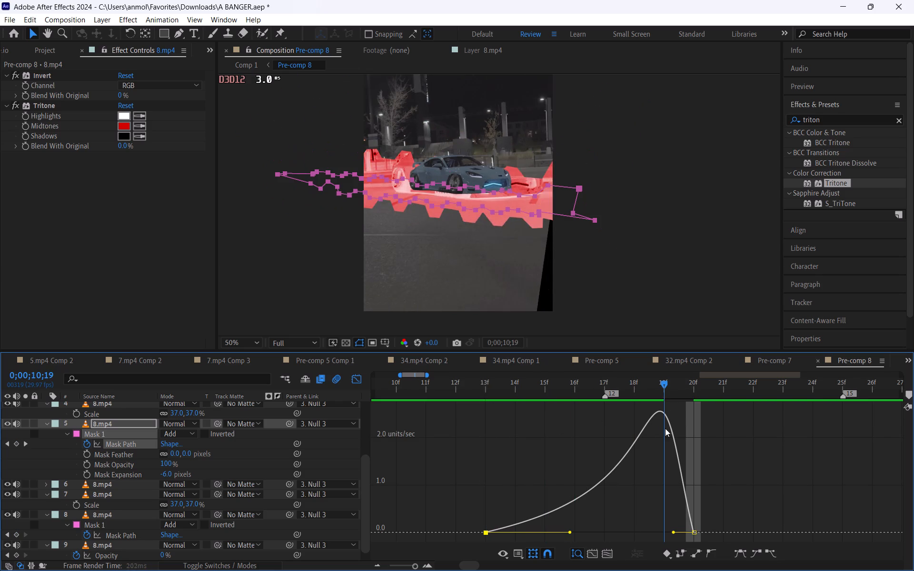
left_click_drag(665, 428, 666, 429)
left_click(351, 381)
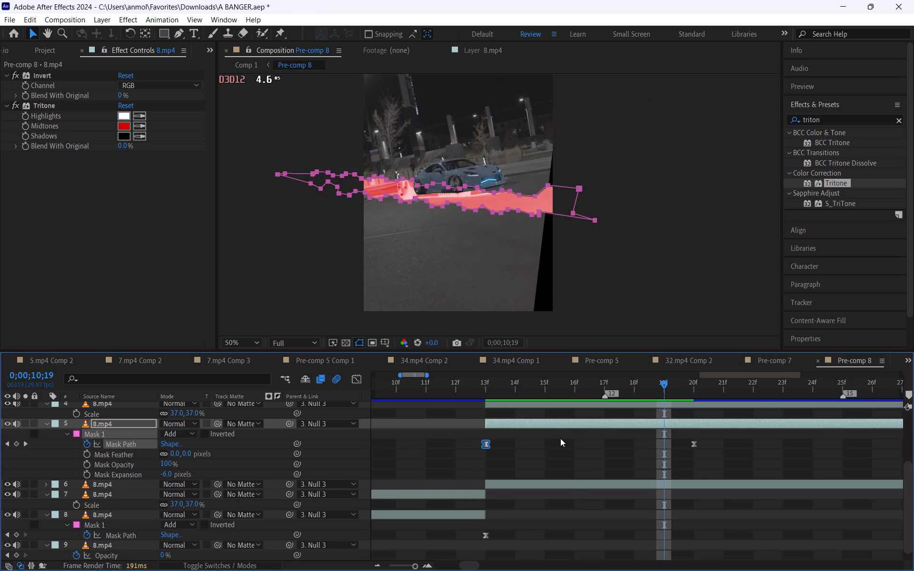
Play Pre-comp 8 back from 0;00;09;19 to check the reshaped easing of the closing red overlay.
key("minus")
key("minus")
key("minus")
key("minus")
key("minus")
key("space")
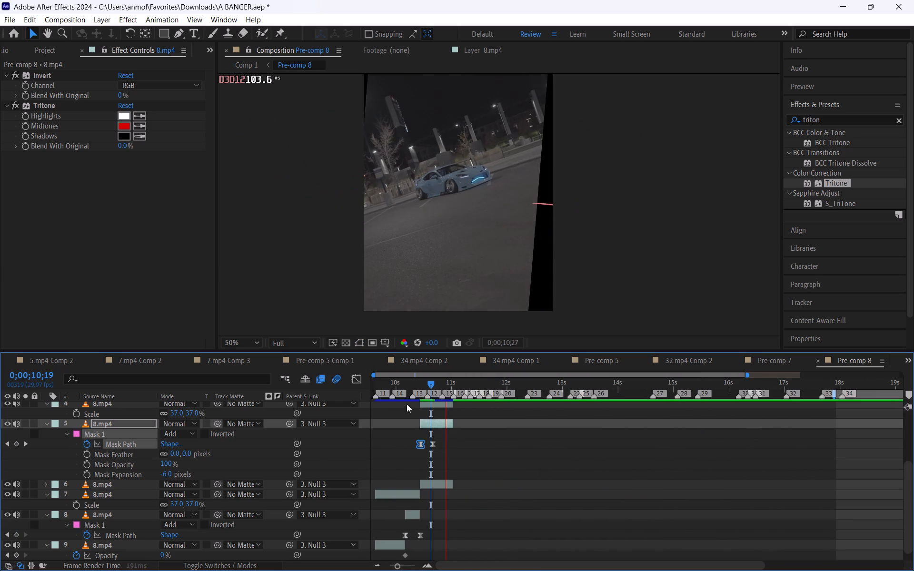
left_click_drag(422, 386, 373, 388)
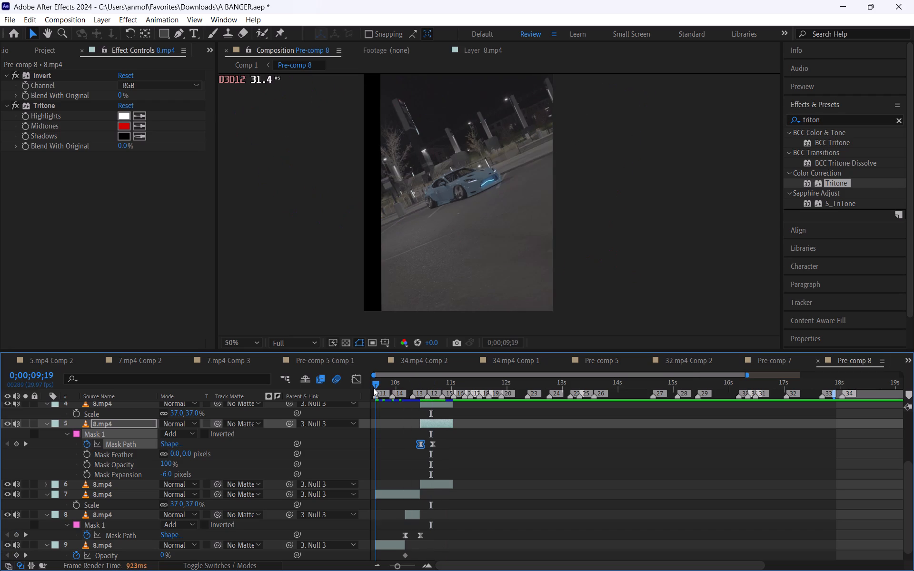
key("space")
left_click(377, 385)
key("space")
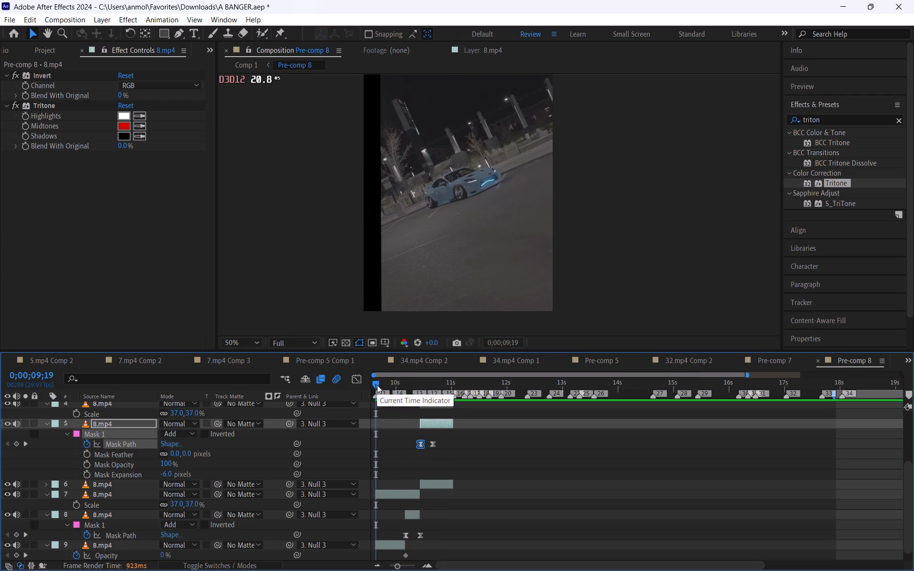
Play and scrub Pre-comp 8 from 0;00;09;19 to 0;00;10;21 to check the red overlay's opening and closing.
left_click(377, 385)
key("space")
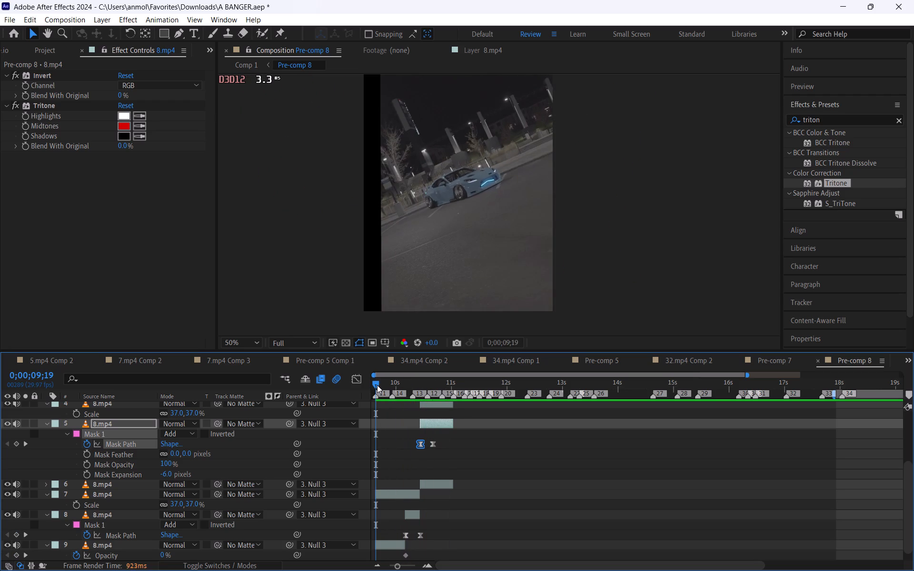
left_click_drag(377, 385, 415, 396)
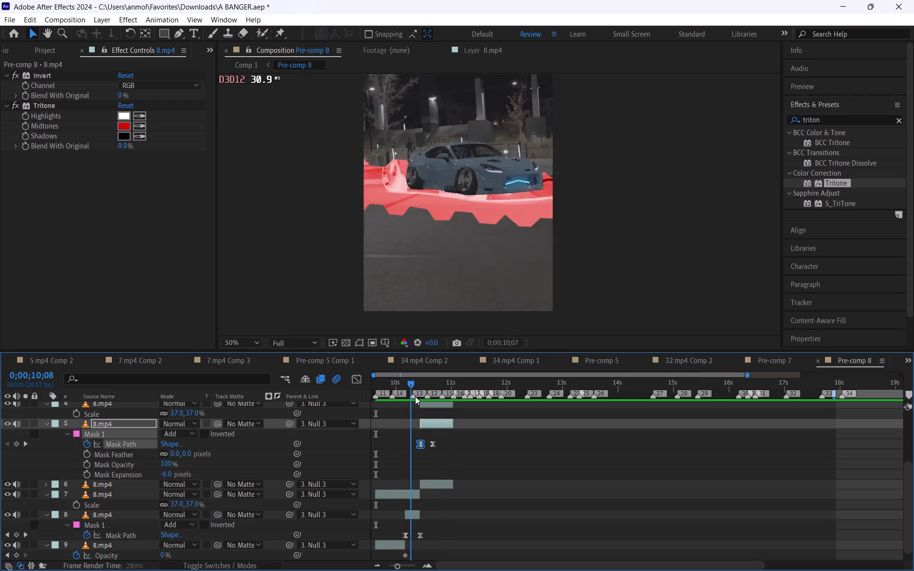
left_click_drag(415, 396, 412, 411)
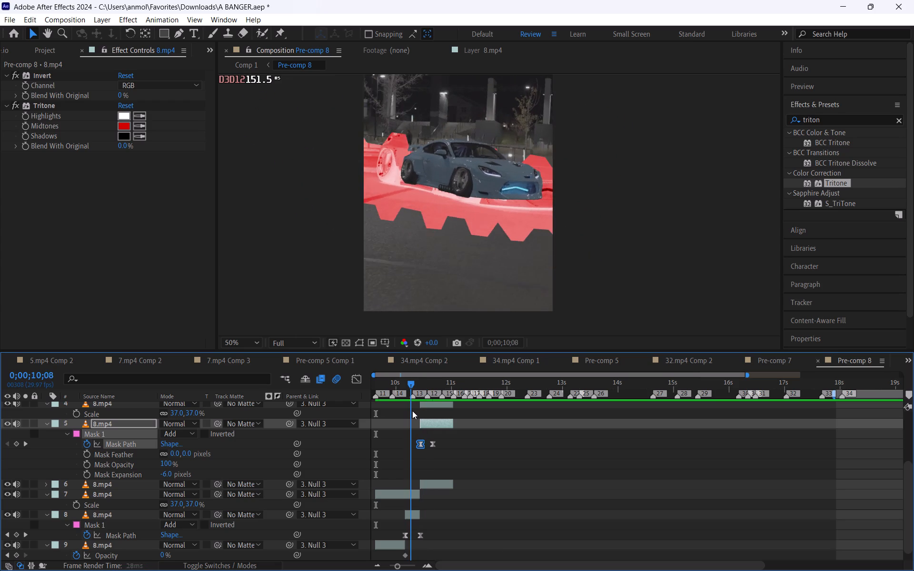
left_click_drag(412, 411, 434, 424)
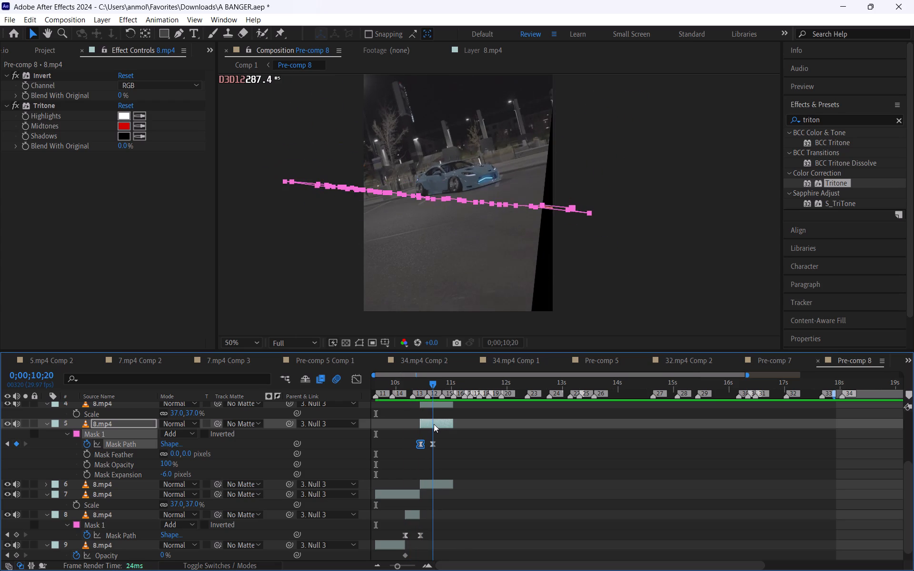
left_click_drag(434, 424, 395, 409)
key("space")
left_click(391, 382)
key("space")
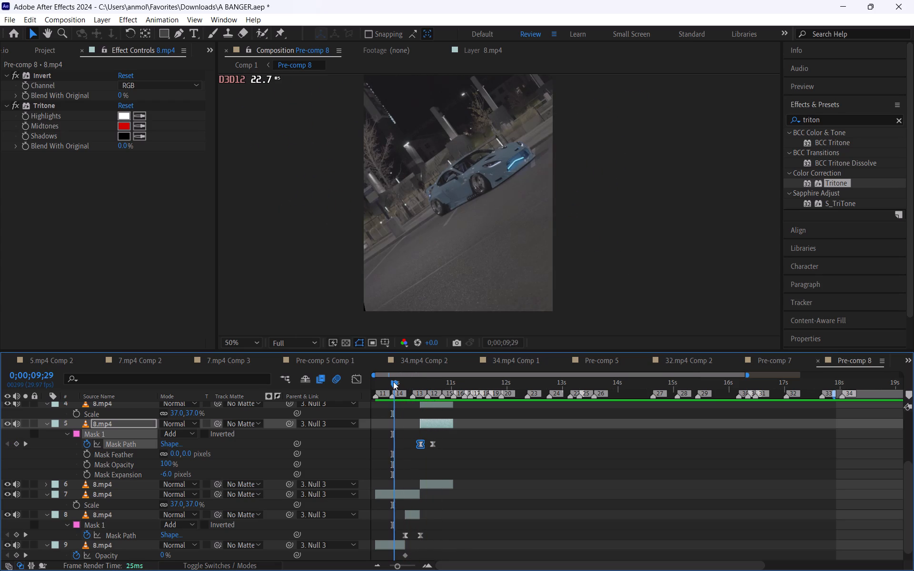
left_click_drag(393, 382, 407, 394)
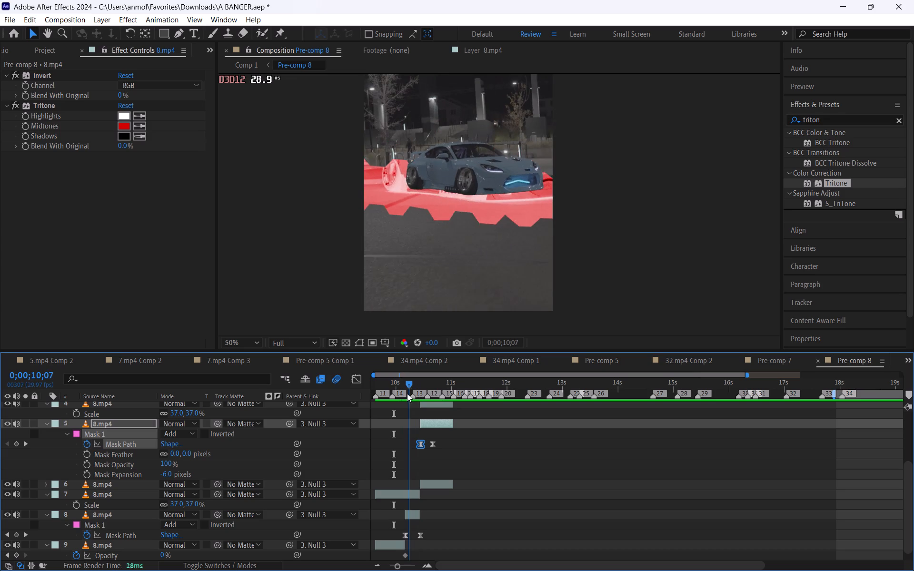
left_click_drag(407, 394, 433, 408)
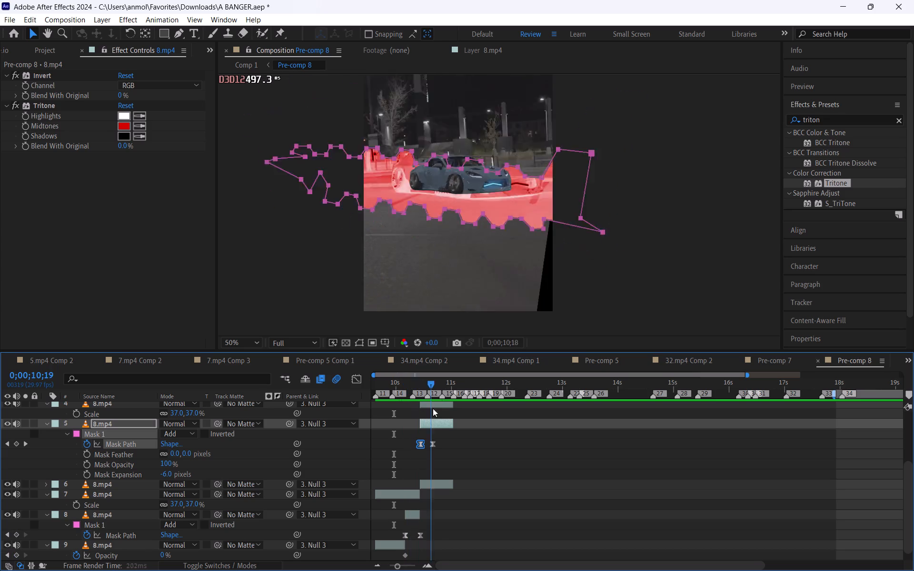
left_click_drag(433, 408, 433, 413)
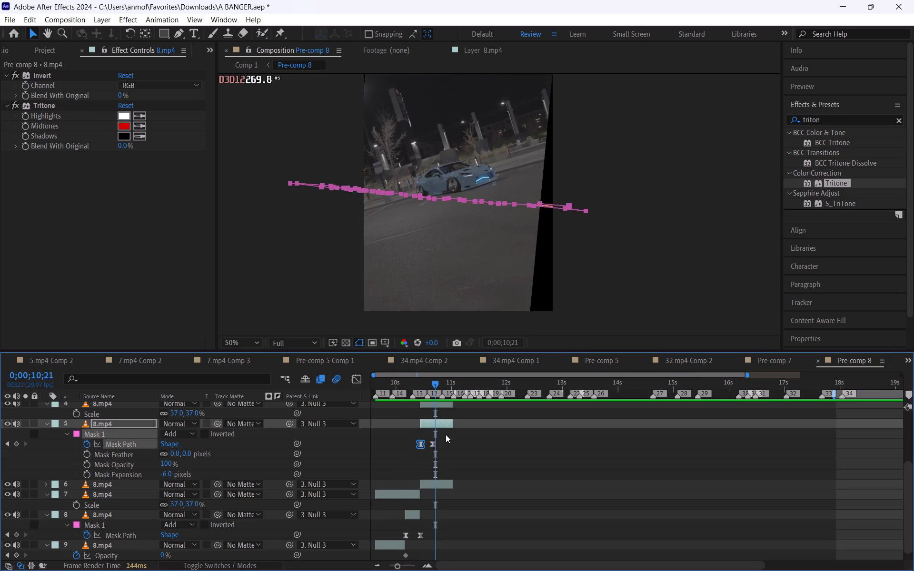
Examine the frames around 0;00;10;20 in Pre-comp 8 closely to check the end of layer 5's mask closing.
left_click(446, 434)
type("==")
key("equal")
key("equal")
left_click_drag(422, 386, 419, 387)
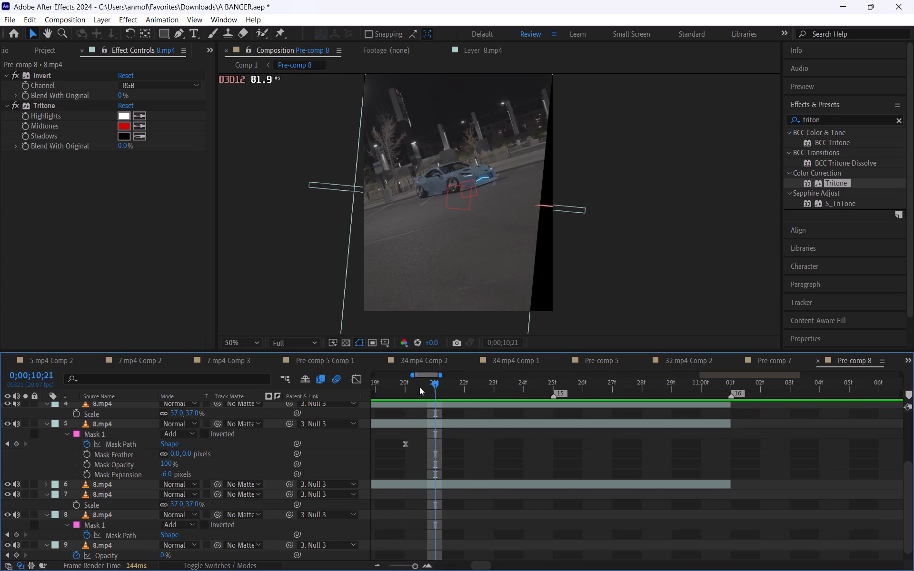
left_click_drag(419, 387, 403, 402)
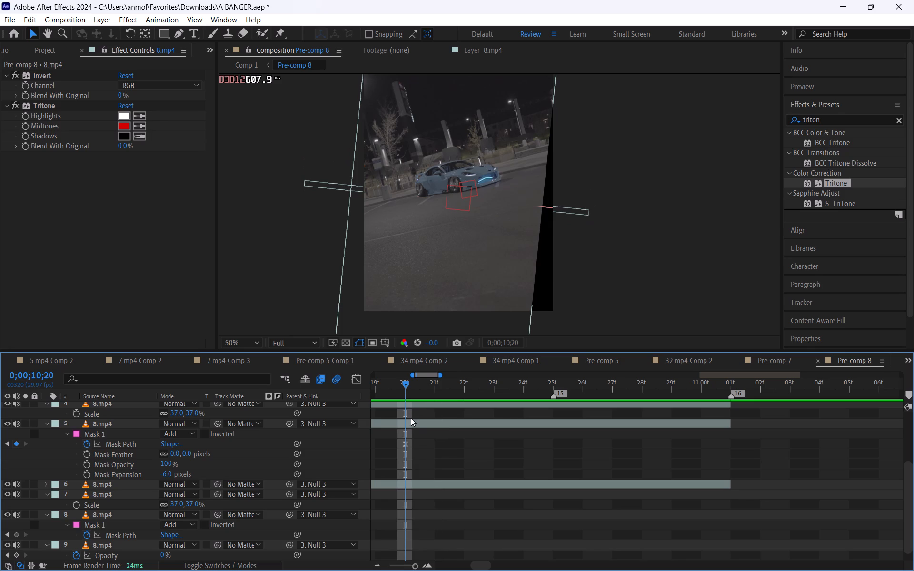
left_click(411, 418)
left_click(413, 423)
left_click(423, 443)
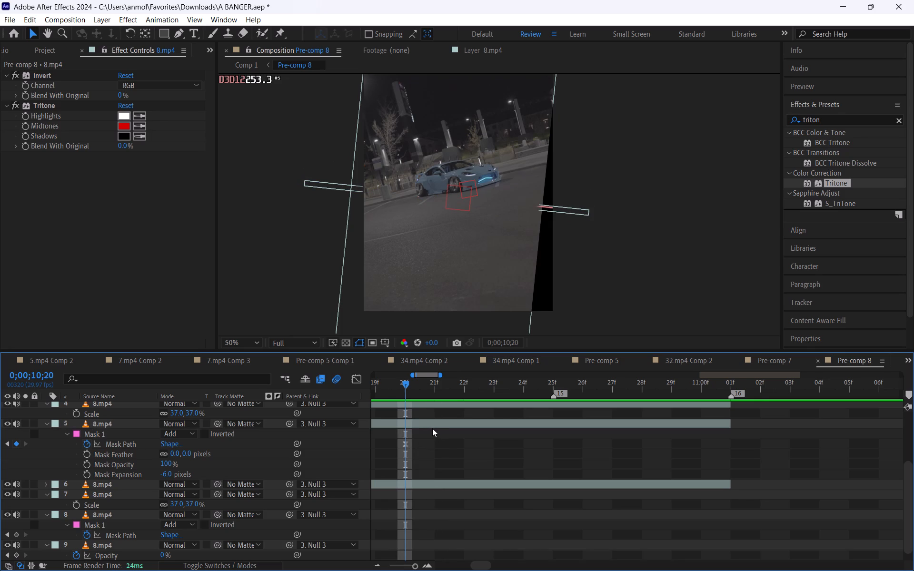
key("minus")
key("minus")
key("minus")
Save the project and return to Comp 1 with no layer selected.
key("ctrl+s")
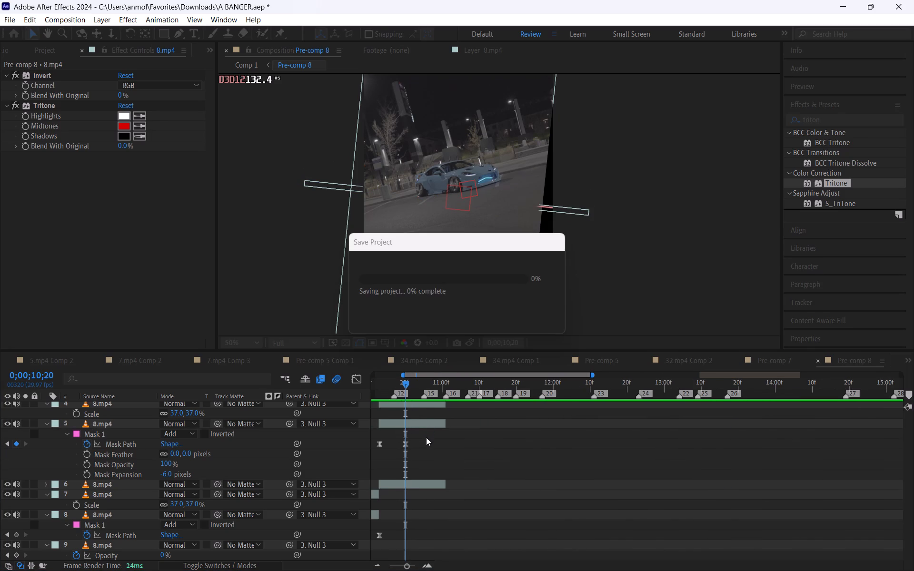
left_click(249, 66)
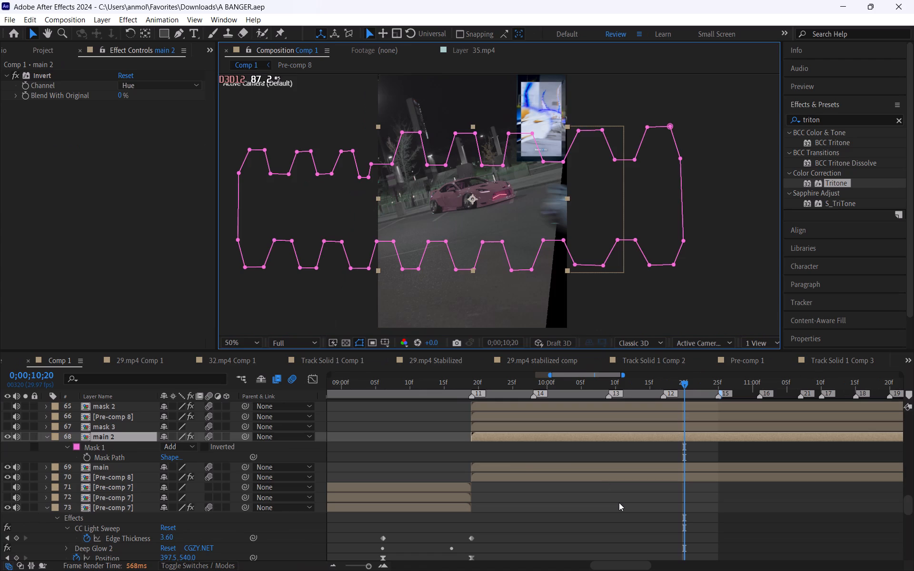
left_click(619, 502)
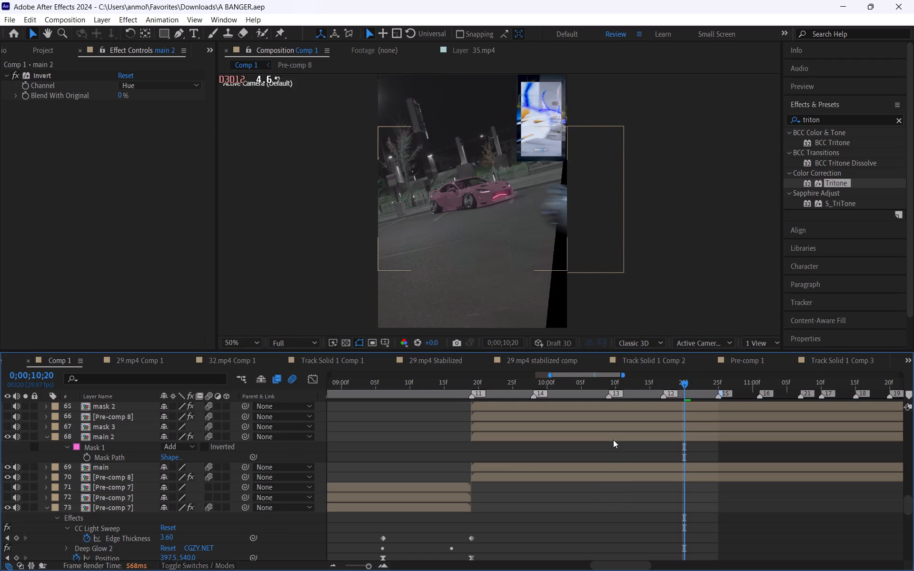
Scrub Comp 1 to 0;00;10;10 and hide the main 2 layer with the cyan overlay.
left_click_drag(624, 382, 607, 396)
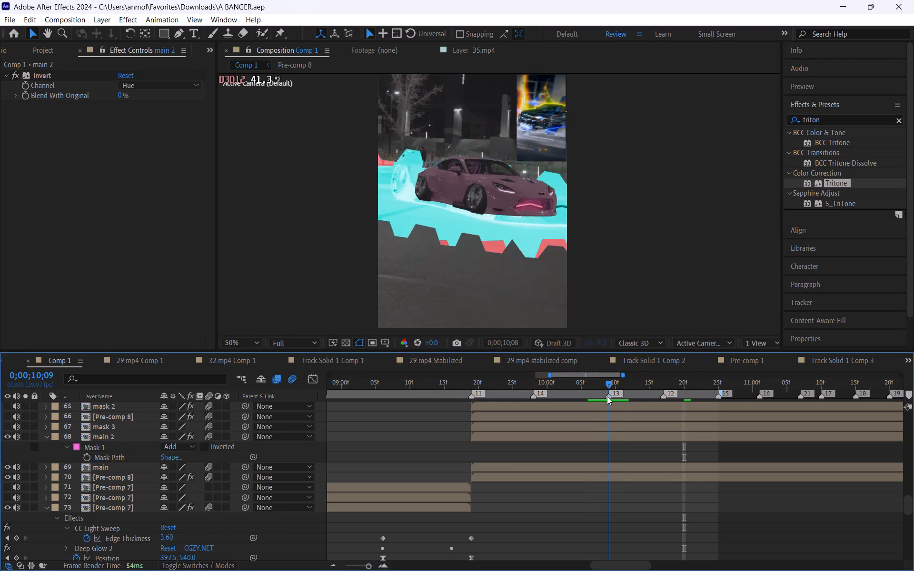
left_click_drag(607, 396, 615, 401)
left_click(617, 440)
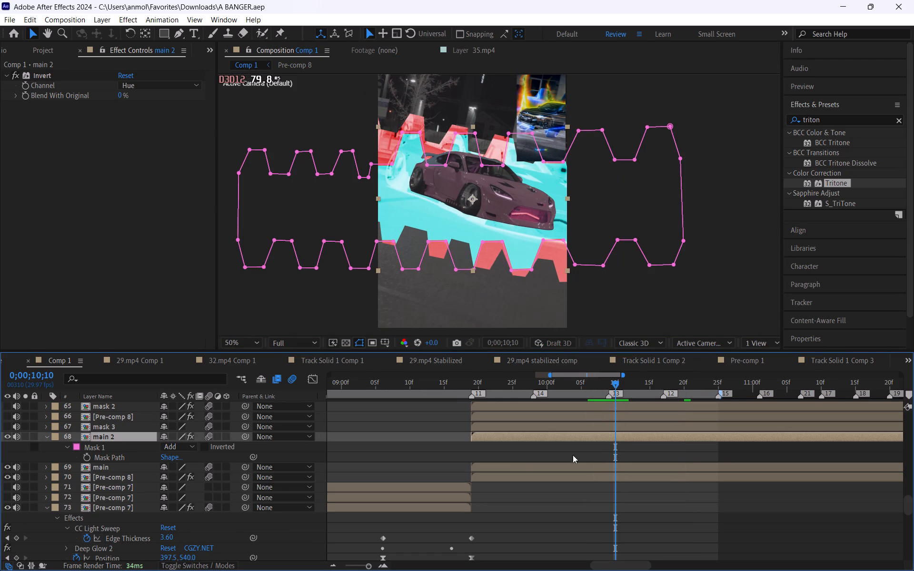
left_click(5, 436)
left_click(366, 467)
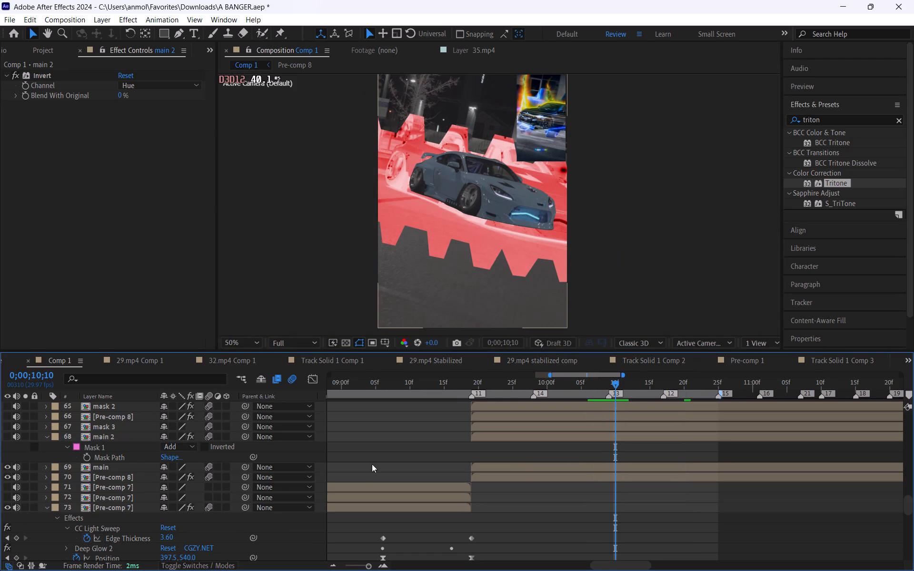
Scrub and play Comp 1 from 0;00;09;19 to check the red overlay animation over the car shot.
left_click_drag(475, 382, 562, 431)
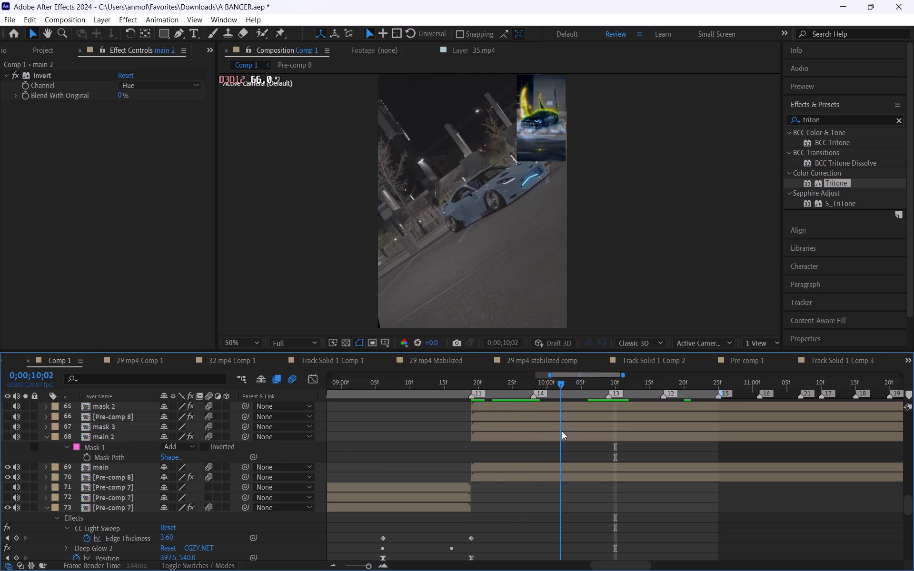
left_click_drag(562, 431, 666, 484)
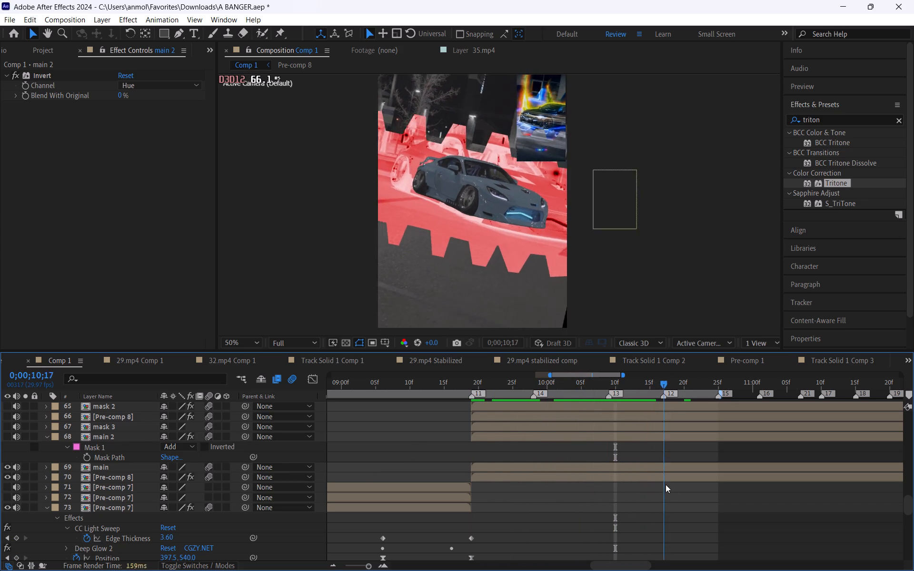
left_click_drag(666, 484, 609, 479)
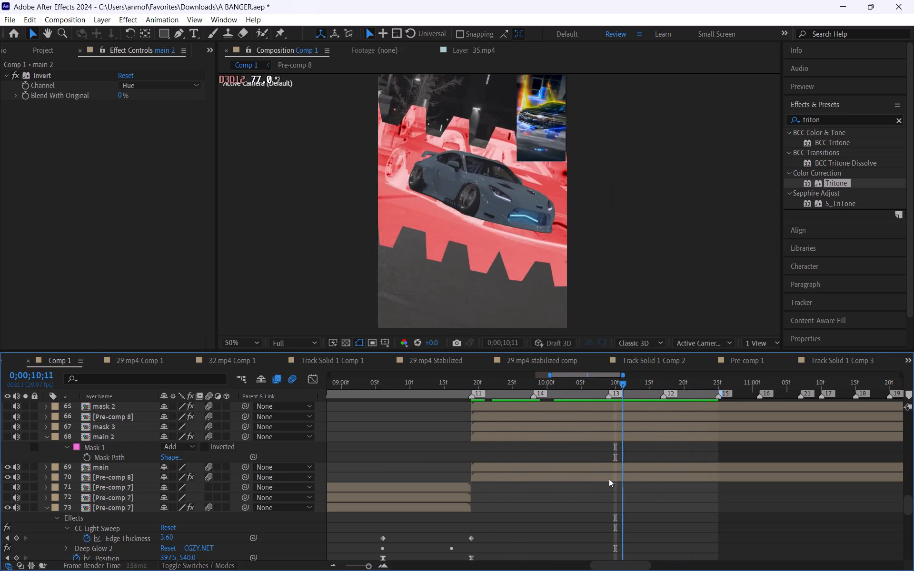
left_click_drag(609, 479, 556, 490)
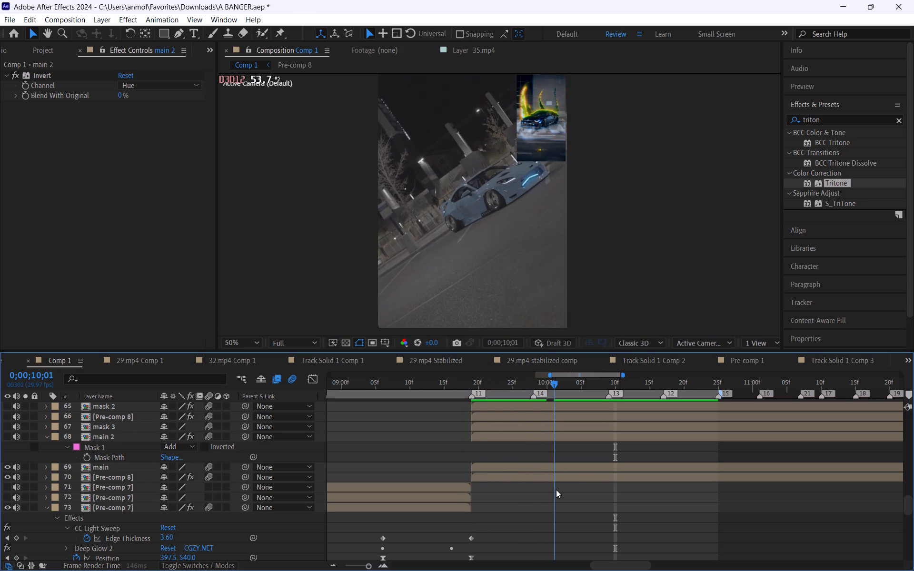
left_click_drag(556, 490, 482, 481)
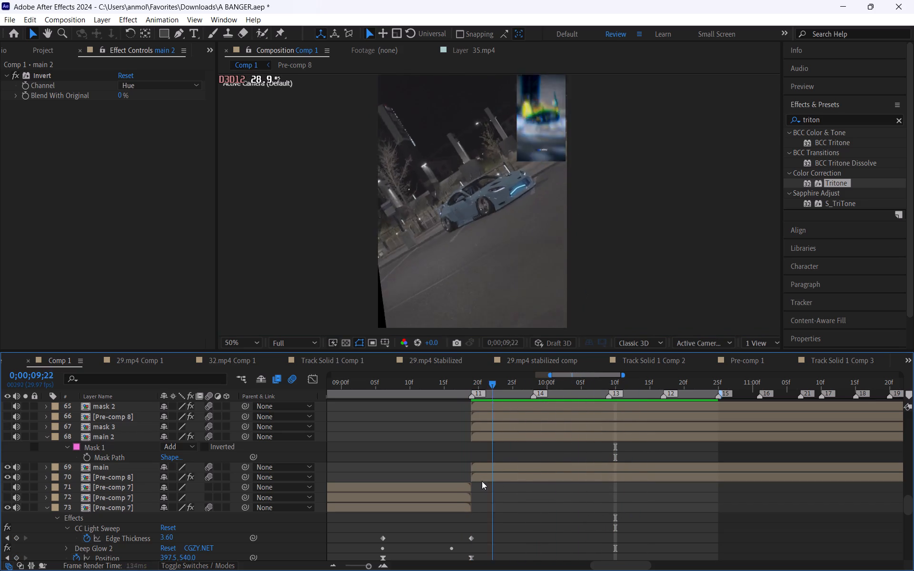
left_click_drag(482, 481, 477, 477)
left_click_drag(475, 384, 470, 385)
key("space")
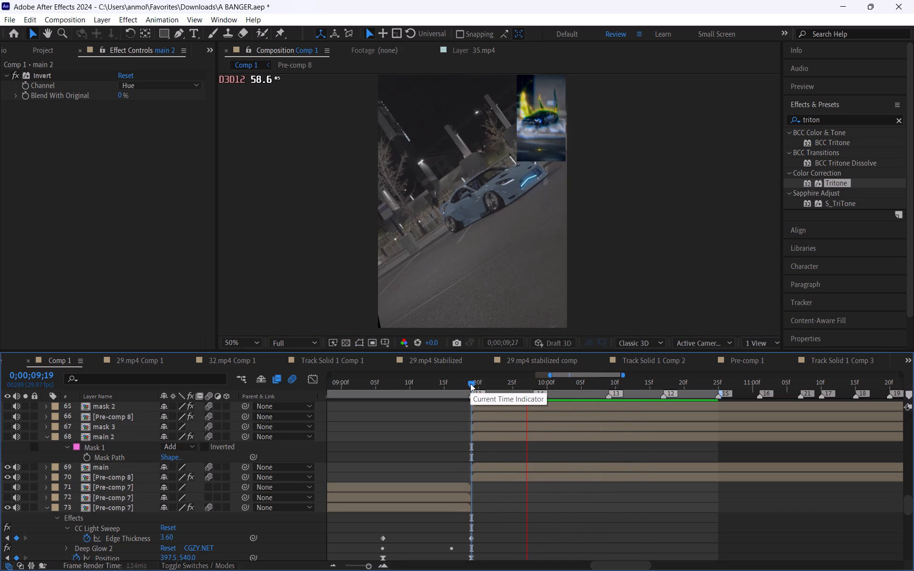
left_click(470, 384)
key("space")
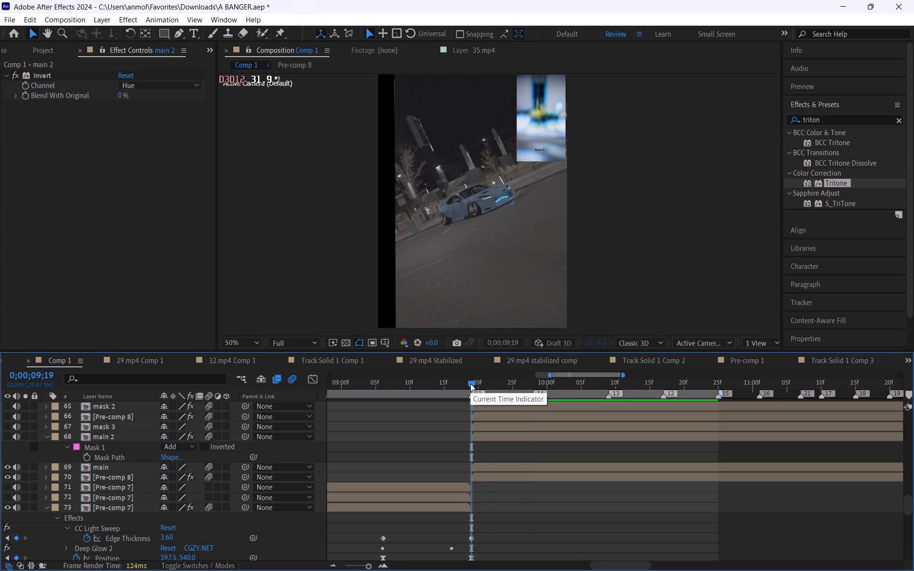
left_click(470, 384)
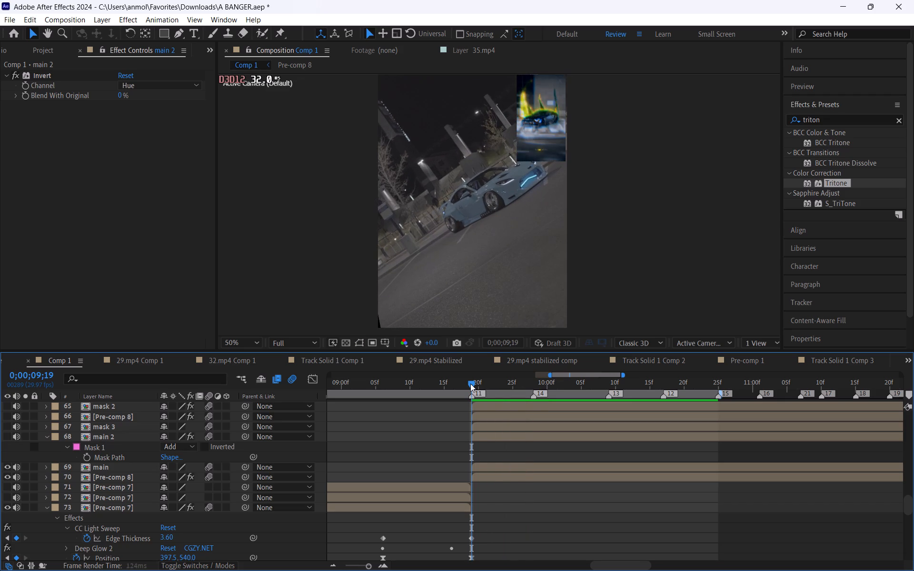
Save the project.
key("ctrl+s")
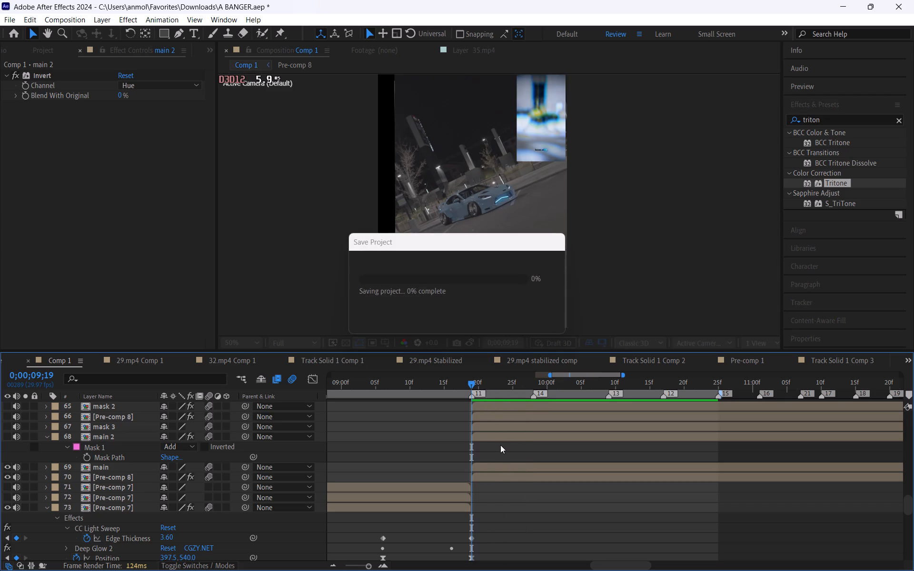
Turn on the visibility of layers 60 through 68 in Comp 1, from the top Pre-comp 8 layer down to main 2.
scroll(12, 486, "up", 1)
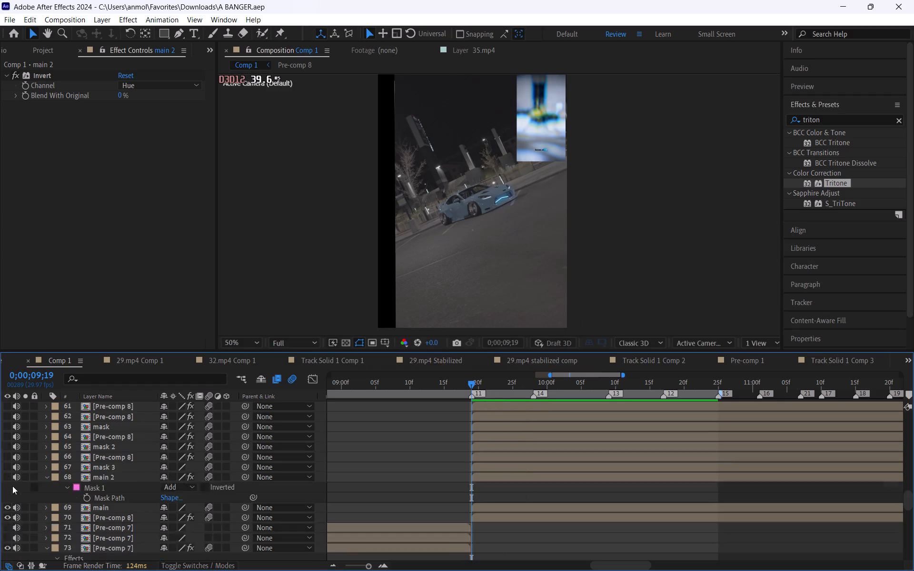
scroll(12, 486, "up", 1)
left_click_drag(5, 435, 10, 496)
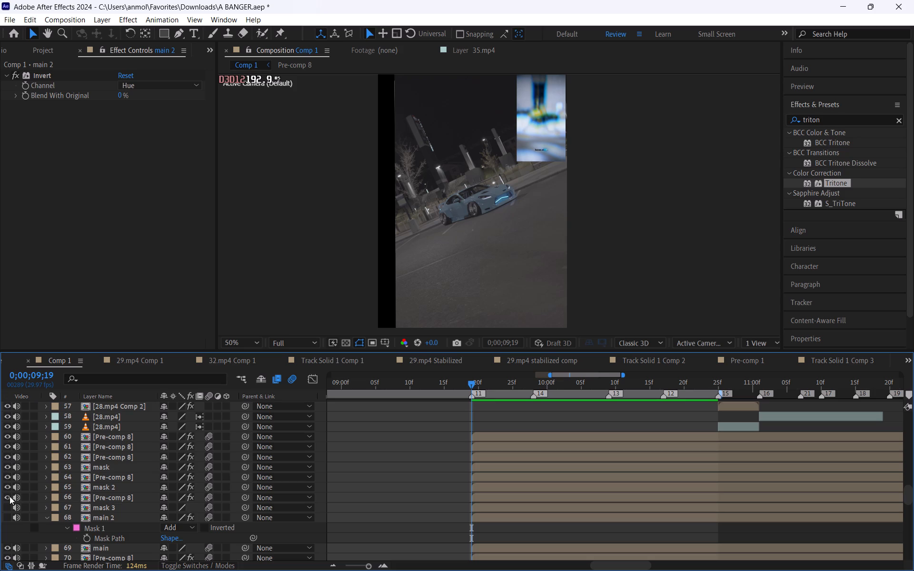
left_click_drag(10, 496, 10, 514)
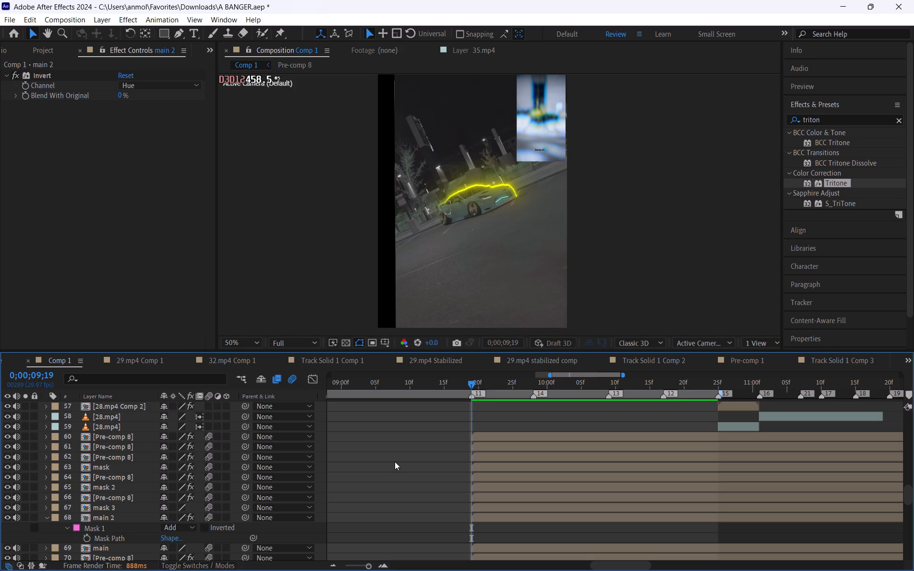
left_click(407, 436)
Scrub Comp 1 to 0;00;10;13 to check the combined effects, and hide the main 2 layer.
left_click_drag(475, 384, 520, 397)
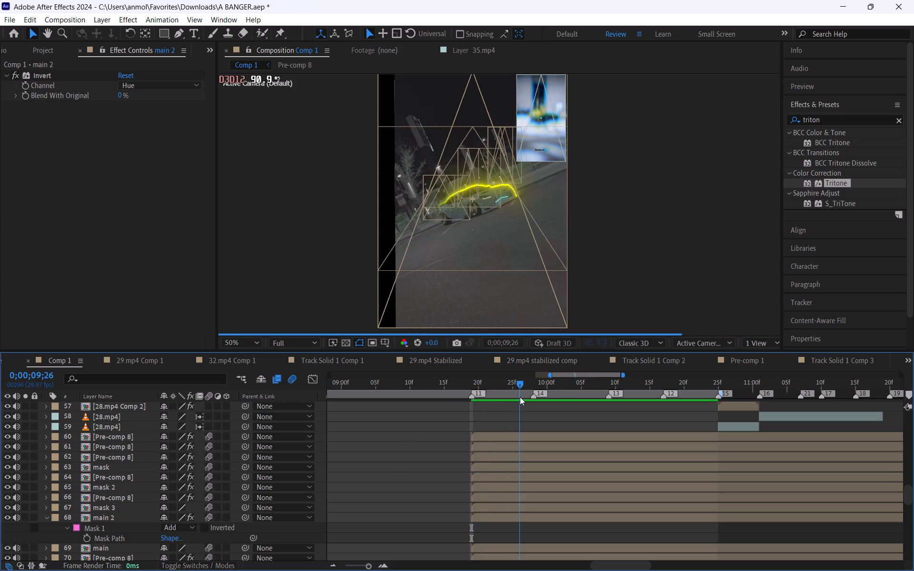
left_click_drag(520, 397, 548, 407)
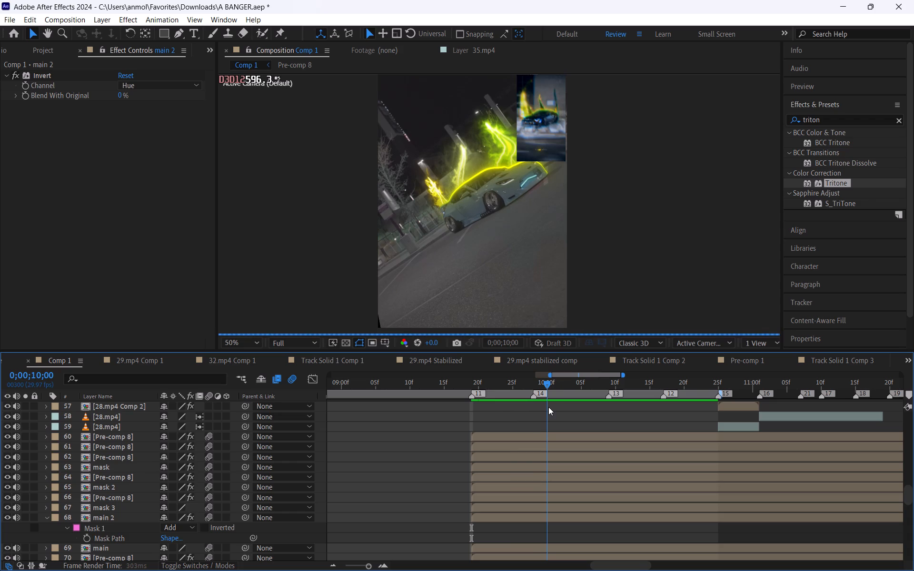
left_click_drag(548, 407, 569, 418)
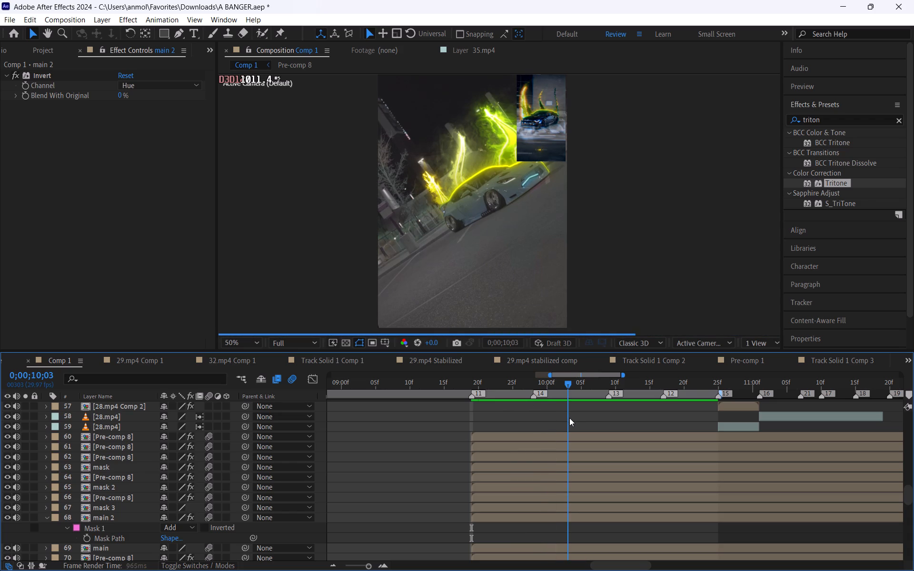
left_click_drag(569, 418, 621, 433)
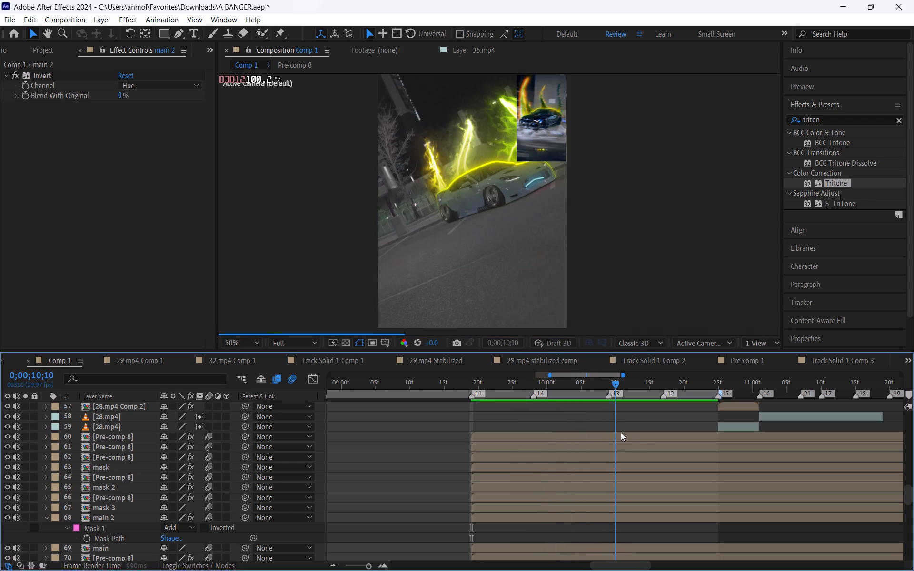
left_click_drag(621, 433, 642, 442)
scroll(633, 452, "down", 2)
left_click(633, 463)
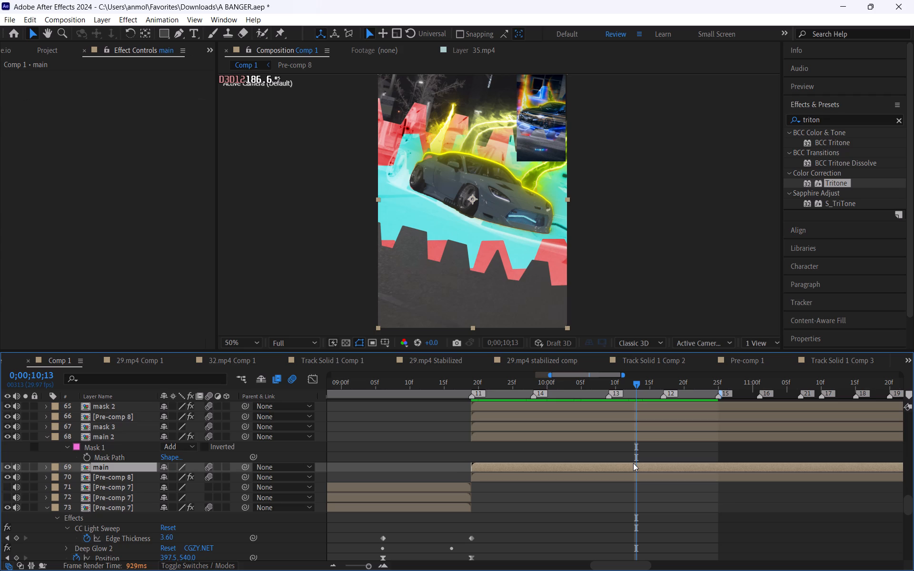
left_click(486, 439)
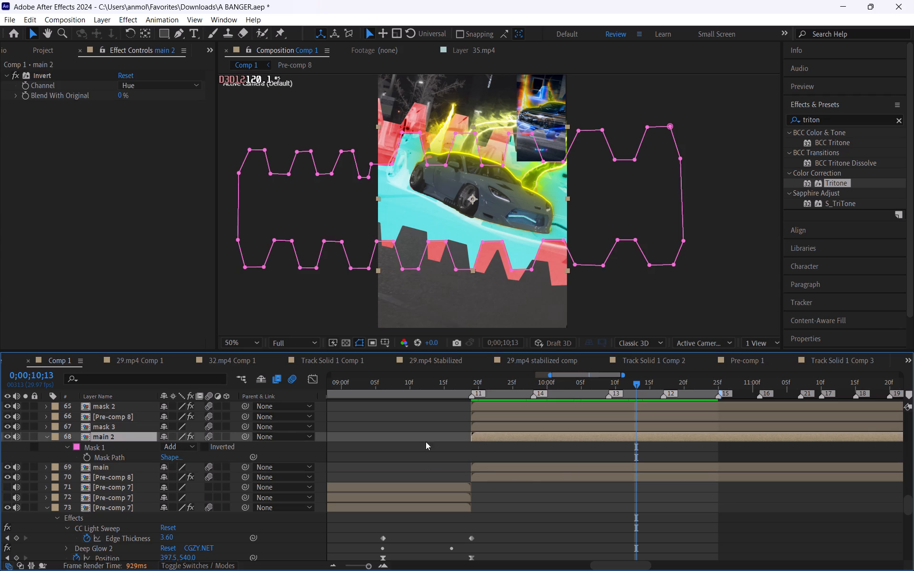
left_click(7, 434)
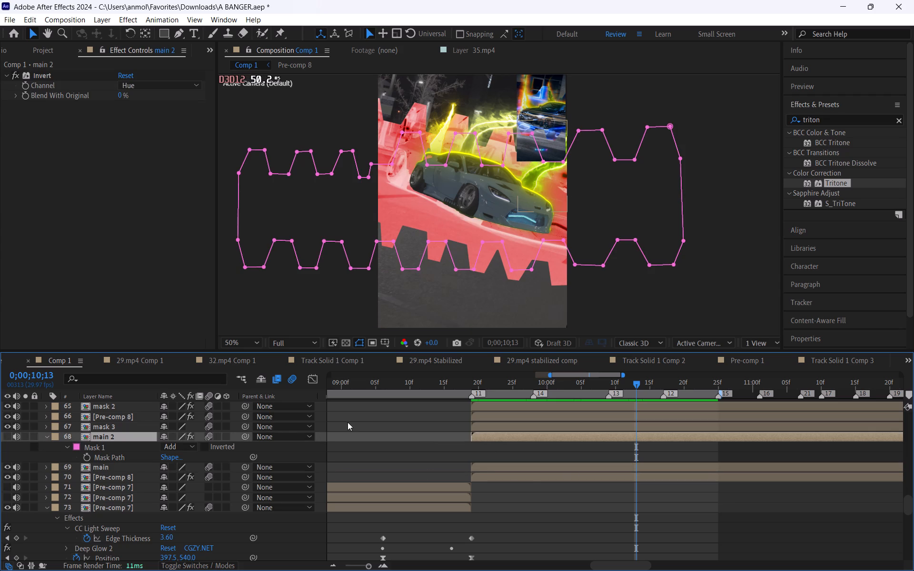
left_click(348, 422)
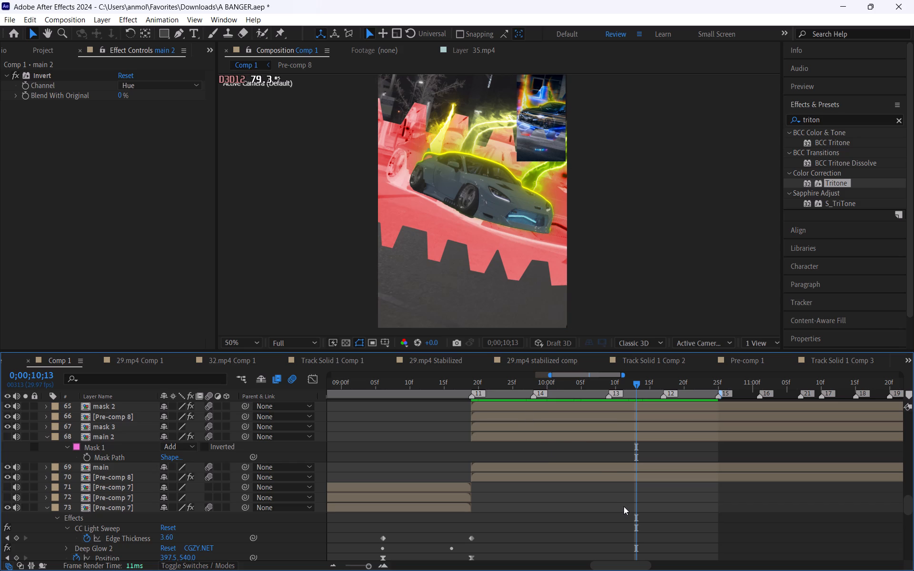
Reduce the Comp 1 preview to 25% and show a wider time range around 0;00;10;13.
scroll(546, 247, "down", 1)
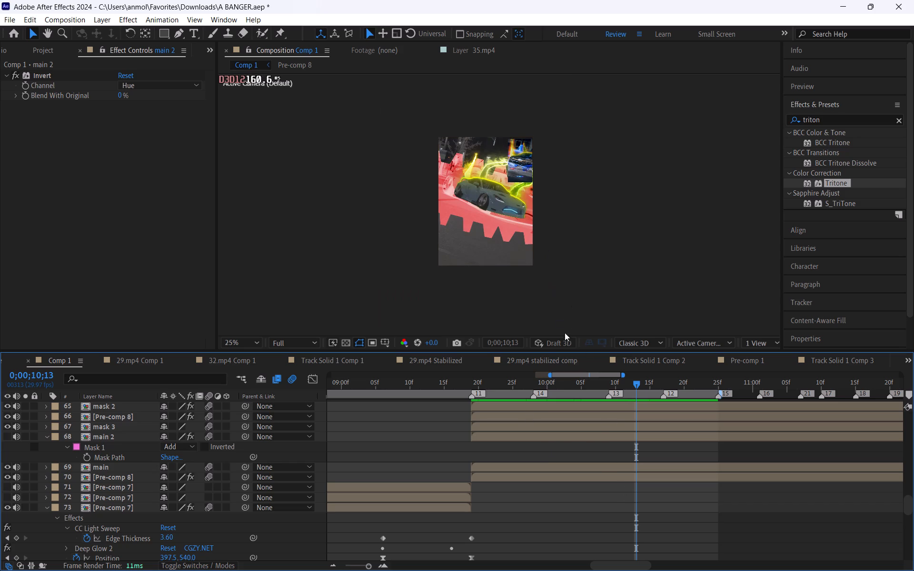
key("minus")
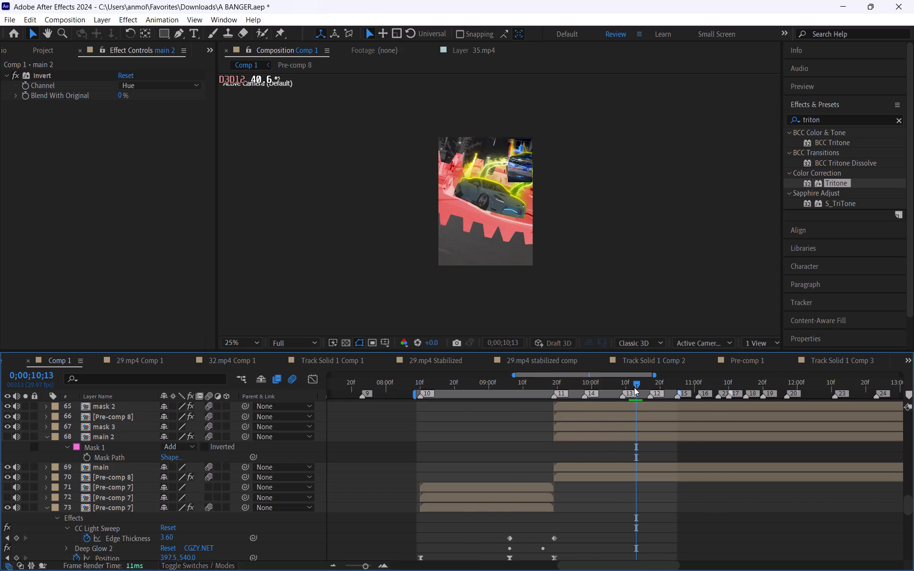